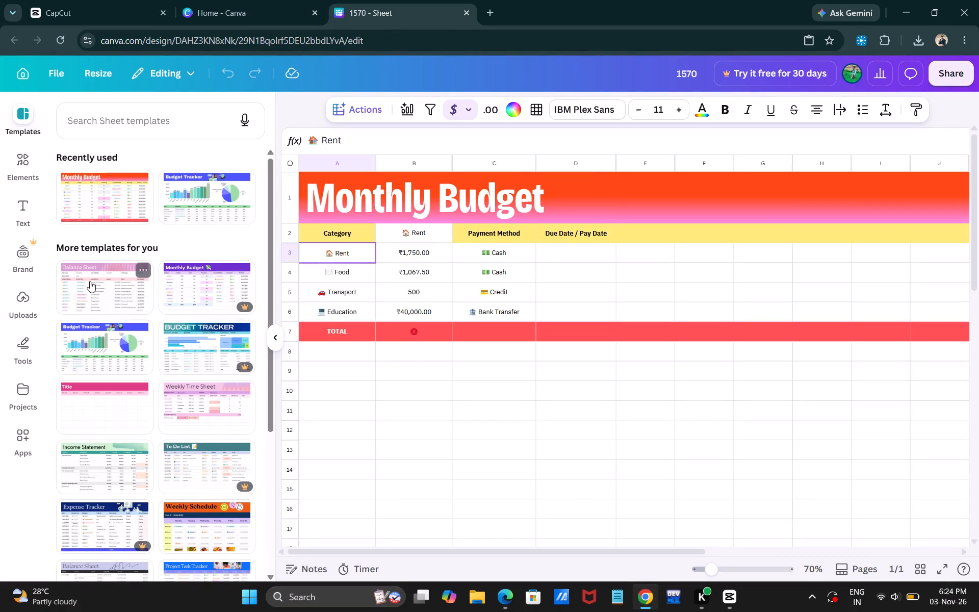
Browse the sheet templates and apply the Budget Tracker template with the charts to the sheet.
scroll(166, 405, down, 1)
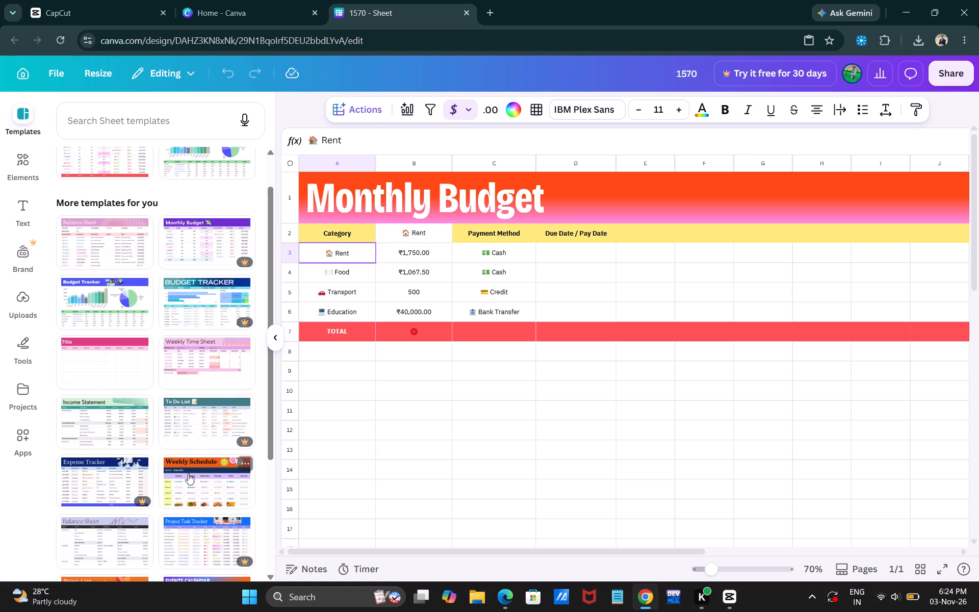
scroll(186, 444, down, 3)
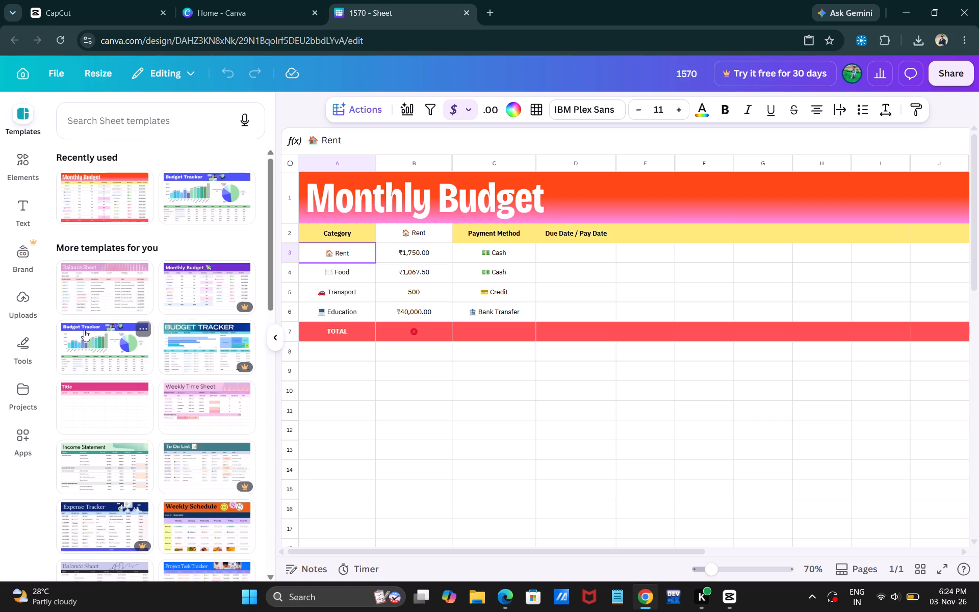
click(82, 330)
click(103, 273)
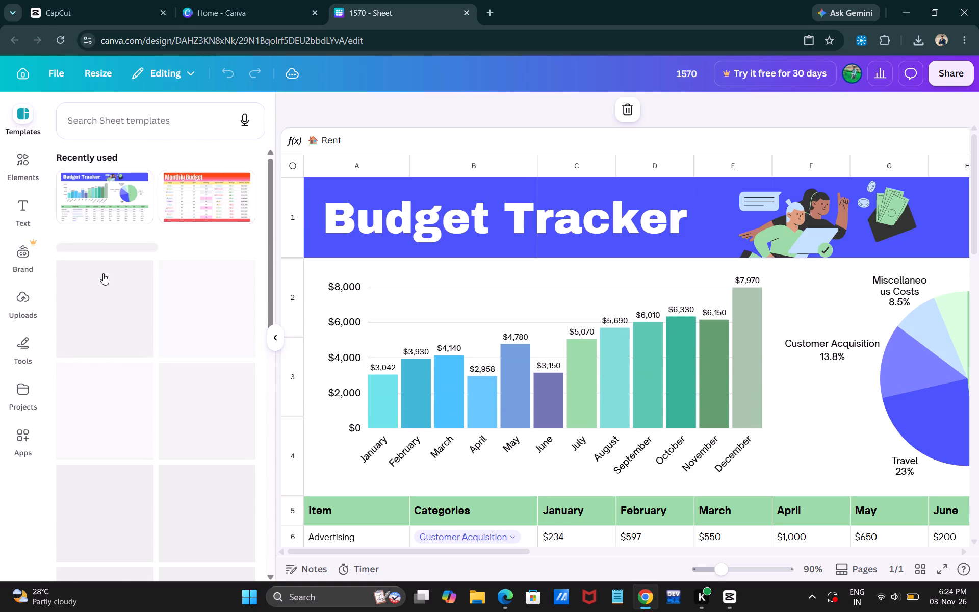
Replace the sheet content with the red and yellow Monthly Budget template and look over its rows.
click(113, 295)
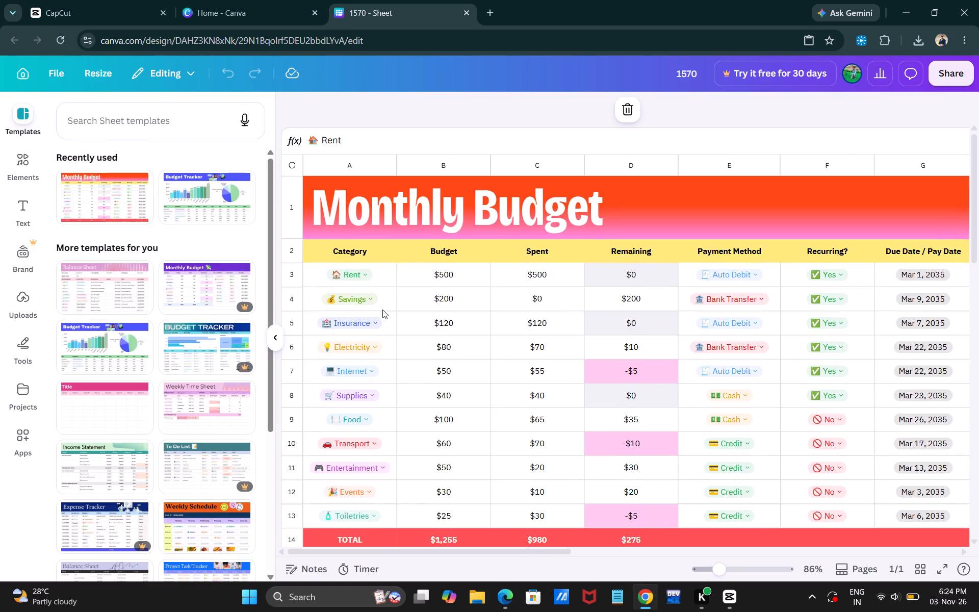
scroll(577, 349, down, 2)
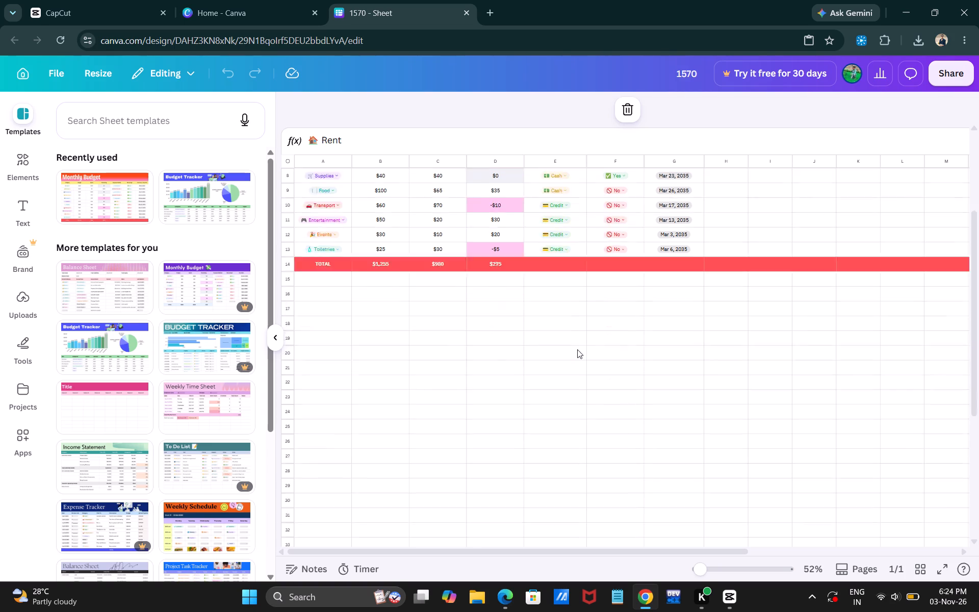
scroll(577, 349, down, 4)
scroll(577, 349, up, 6)
scroll(452, 250, left, 1)
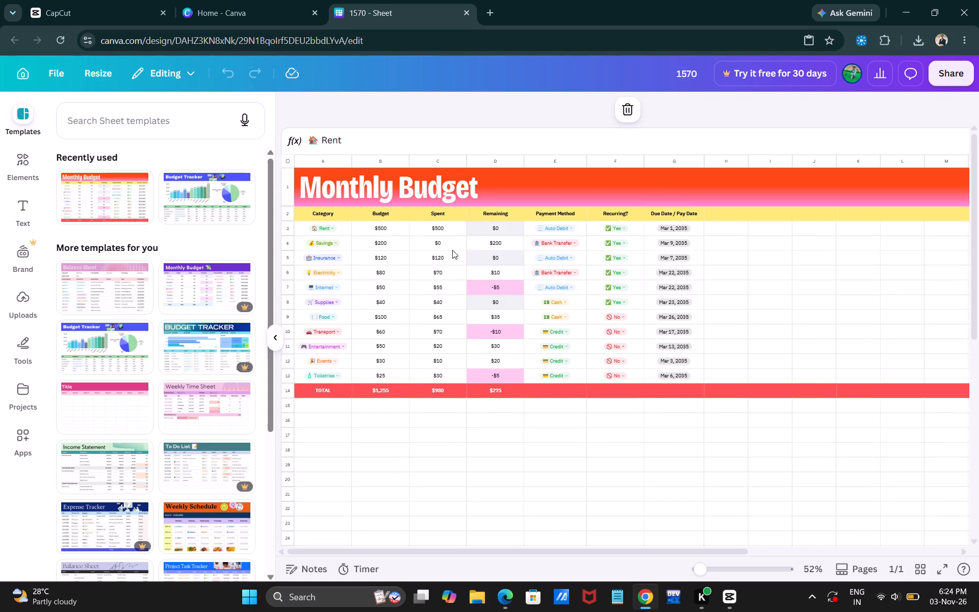
click(87, 183)
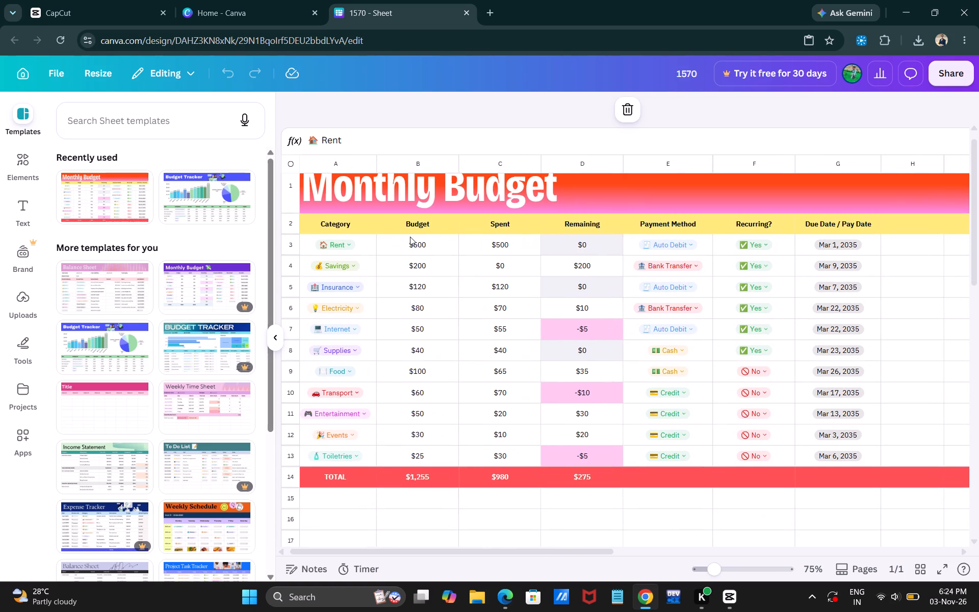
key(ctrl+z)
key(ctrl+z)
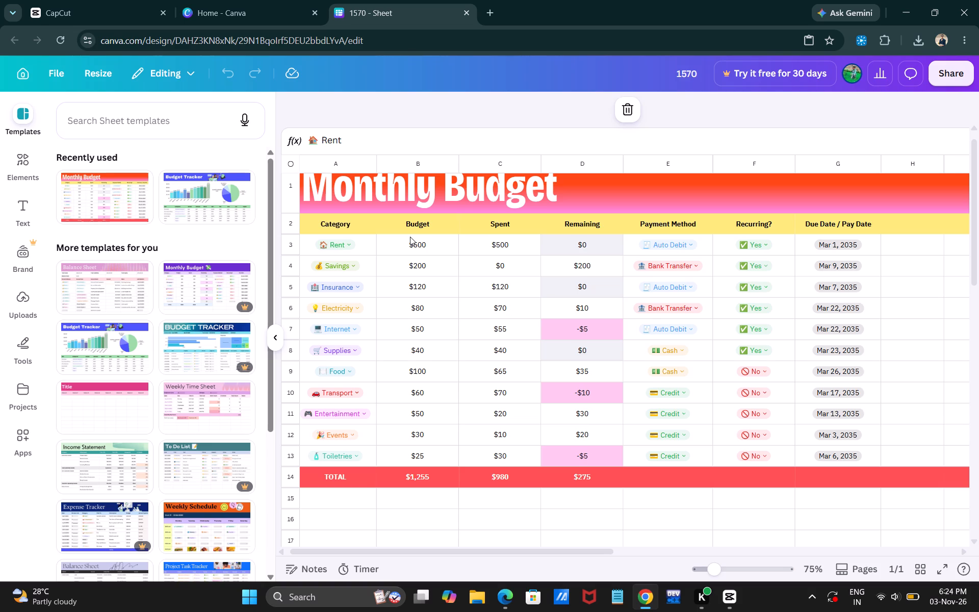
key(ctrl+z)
Delete the Insurance row from the Monthly Budget table.
right_click(289, 286)
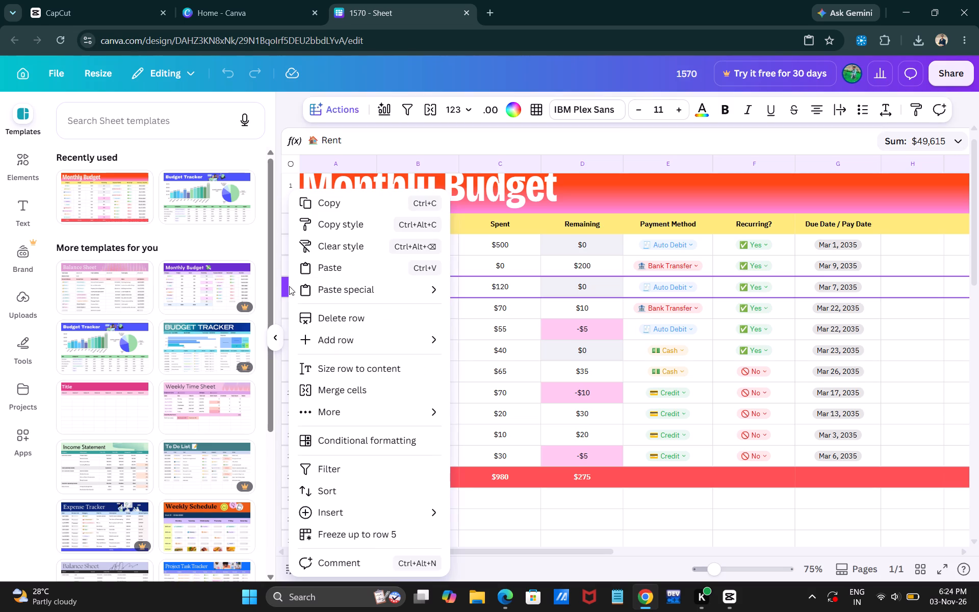
click(345, 324)
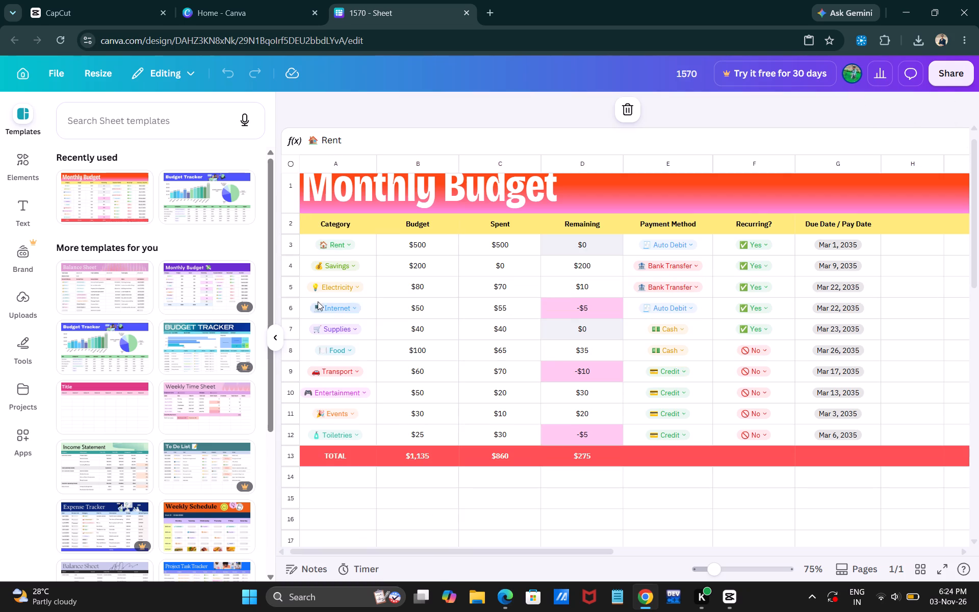
Delete the five rows from Electricity through Transport in the budget table.
click(290, 289)
drag(291, 289, 293, 285)
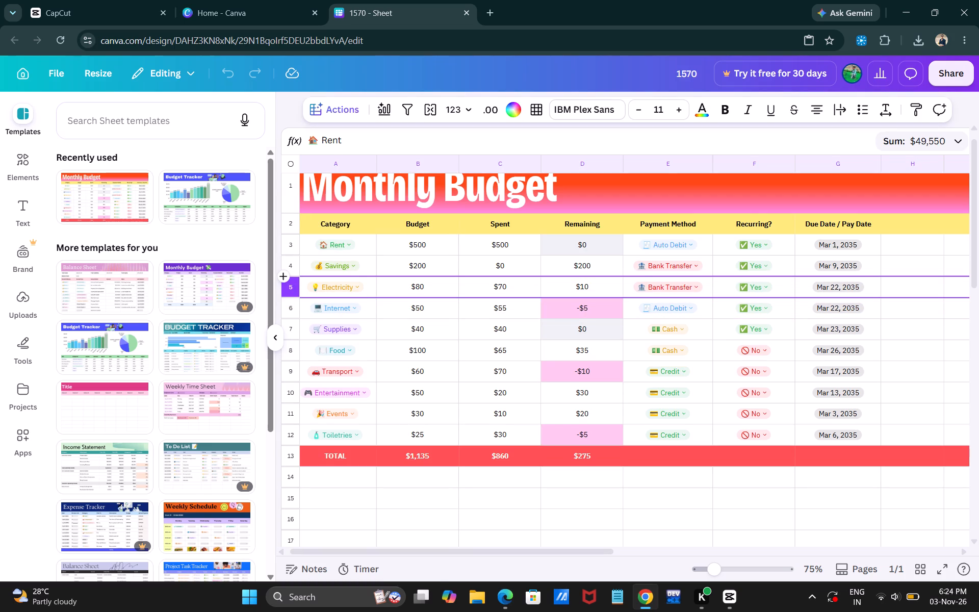
drag(289, 282, 296, 287)
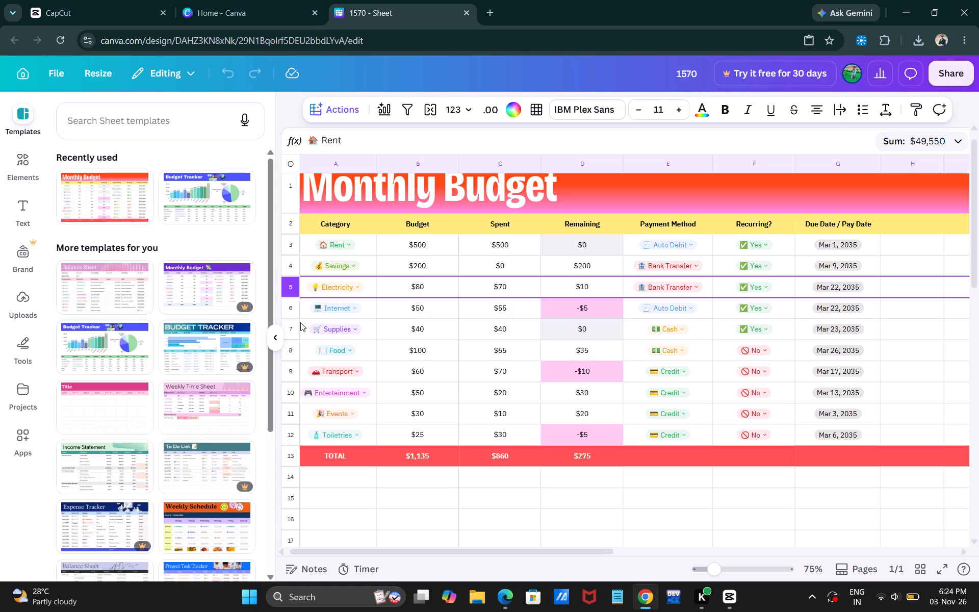
click(300, 322)
drag(292, 284, 302, 355)
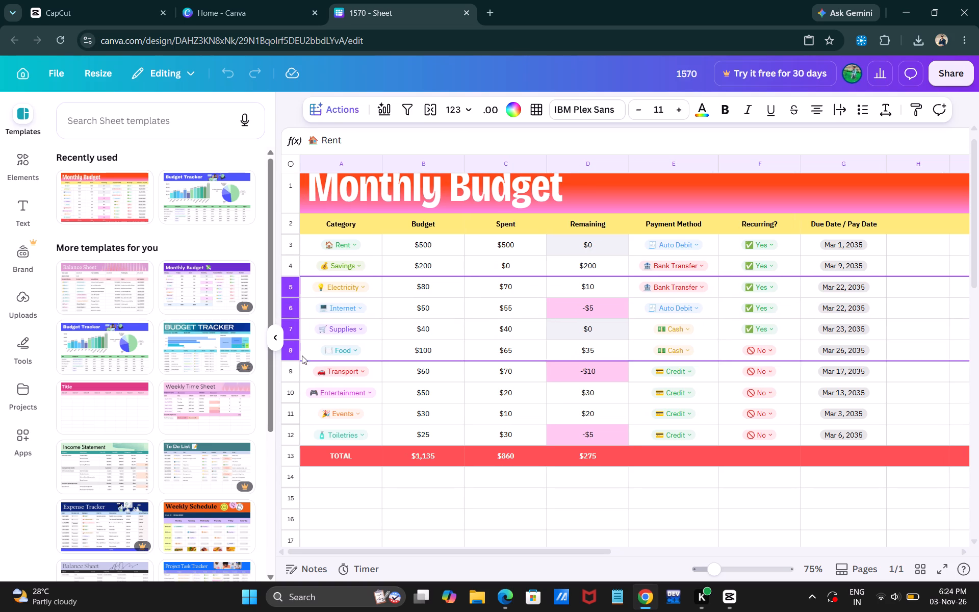
drag(302, 355, 309, 394)
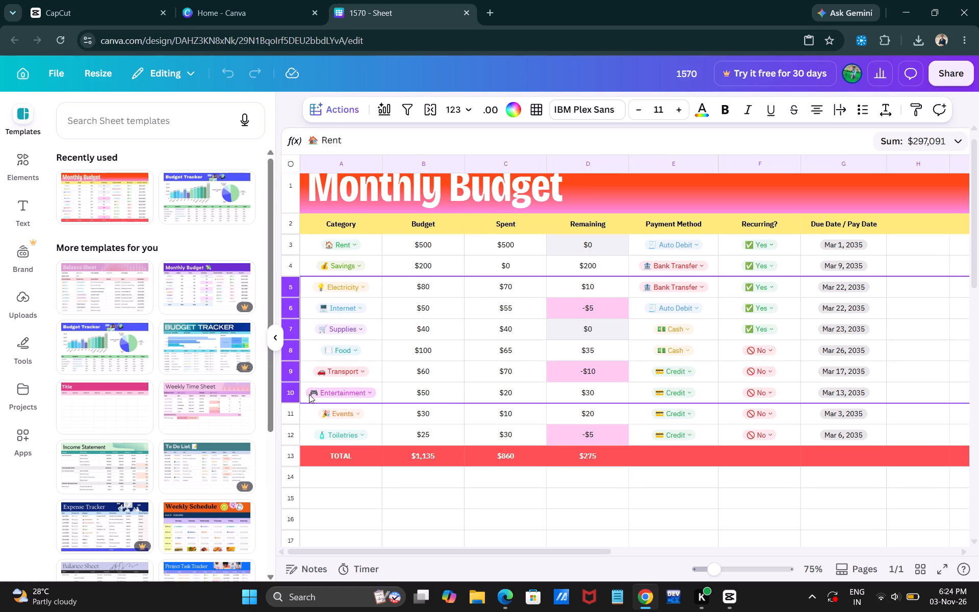
drag(309, 394, 308, 387)
drag(308, 387, 310, 372)
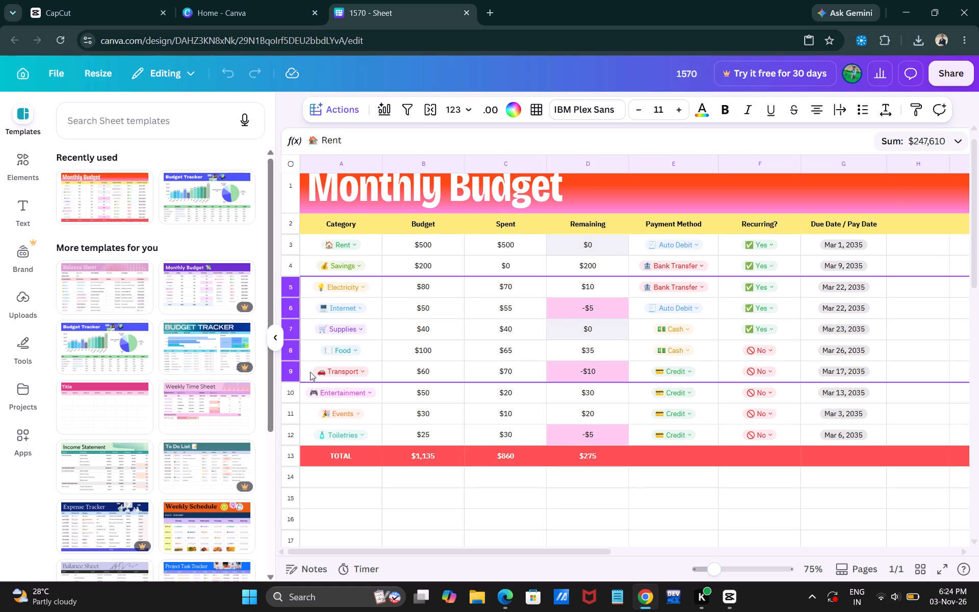
right_click(294, 303)
click(338, 277)
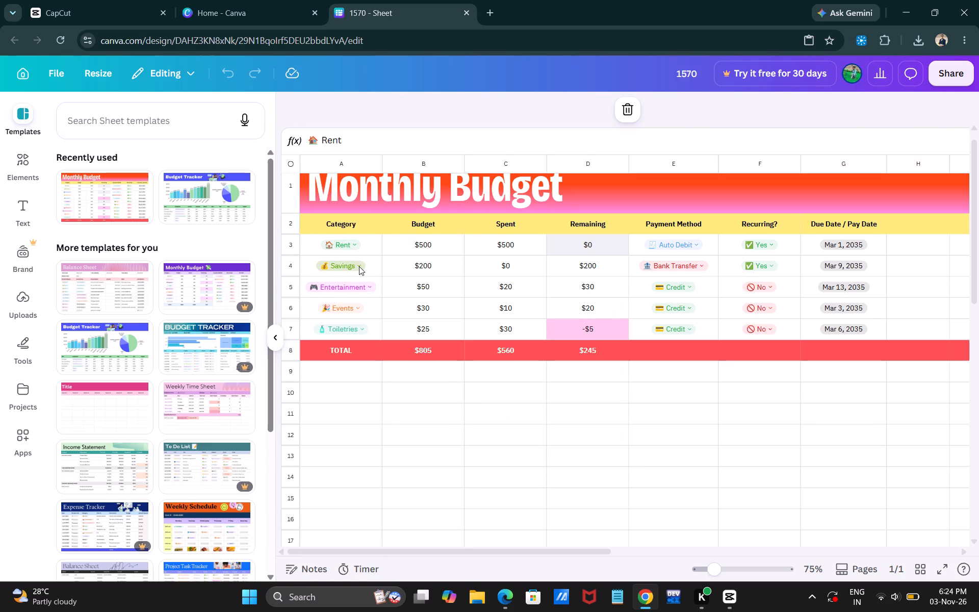
Change the Savings row's category to Food and the Entertainment row's category to Internet.
click(356, 265)
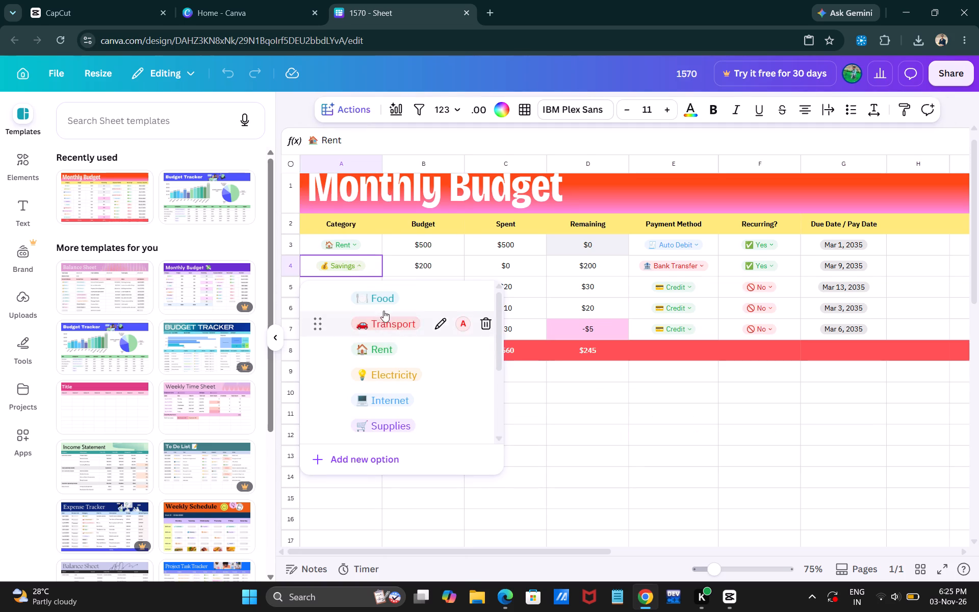
click(383, 298)
click(369, 288)
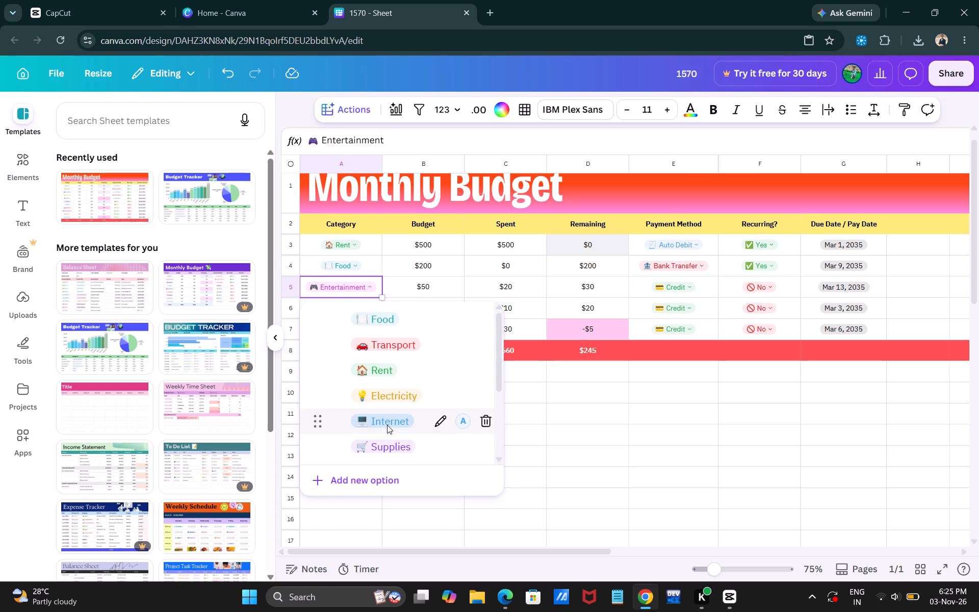
click(387, 425)
Rename the Internet category option in row 5 to Education, keeping its computer emoji.
click(357, 288)
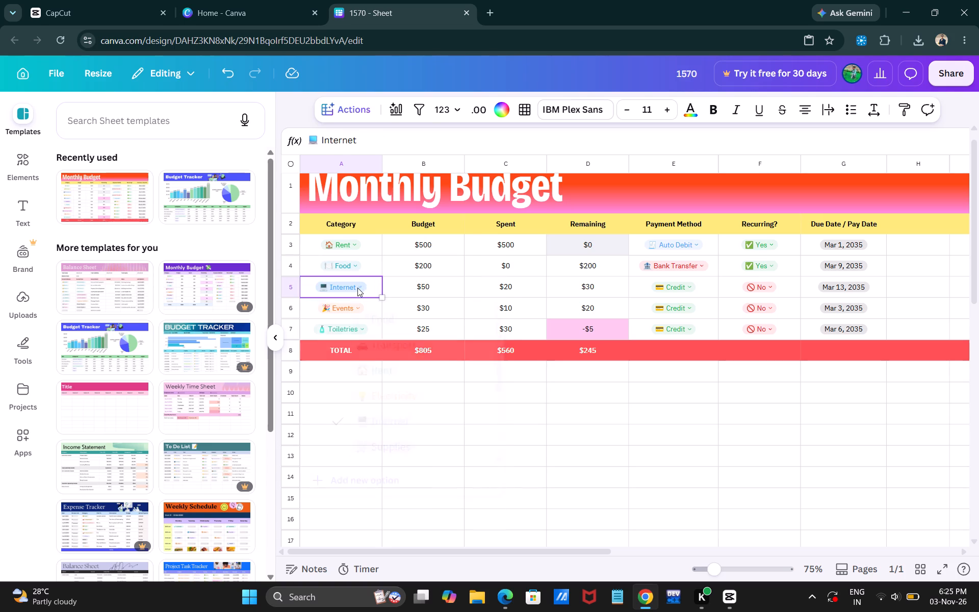
click(442, 423)
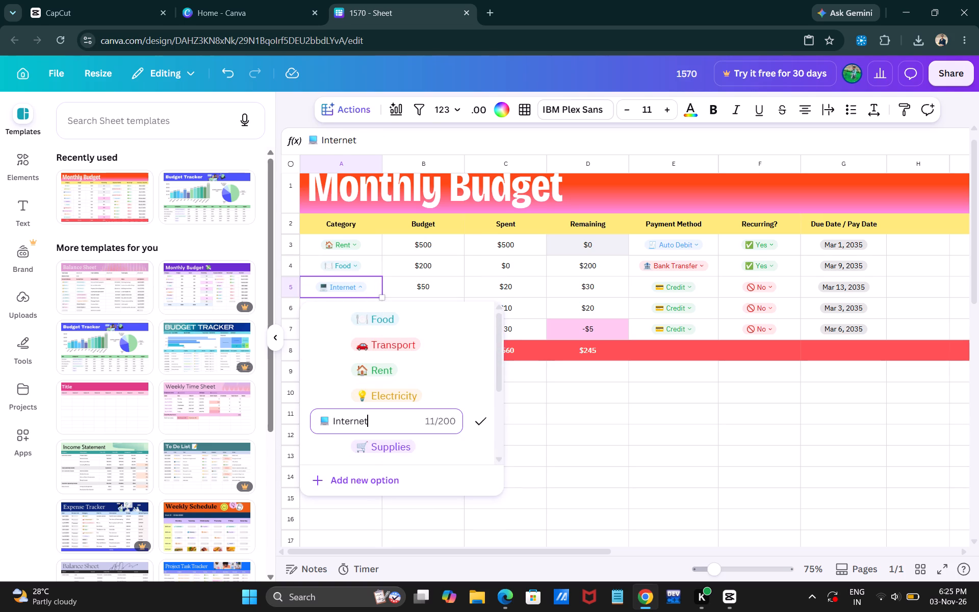
key(BackSpace)
key(BackSpace)
key(BackSpace)
key(BackSpace)
key(BackSpace)
key(BackSpace)
key(BackSpace)
key(BackSpace)
key(shift+e)
text(duca)
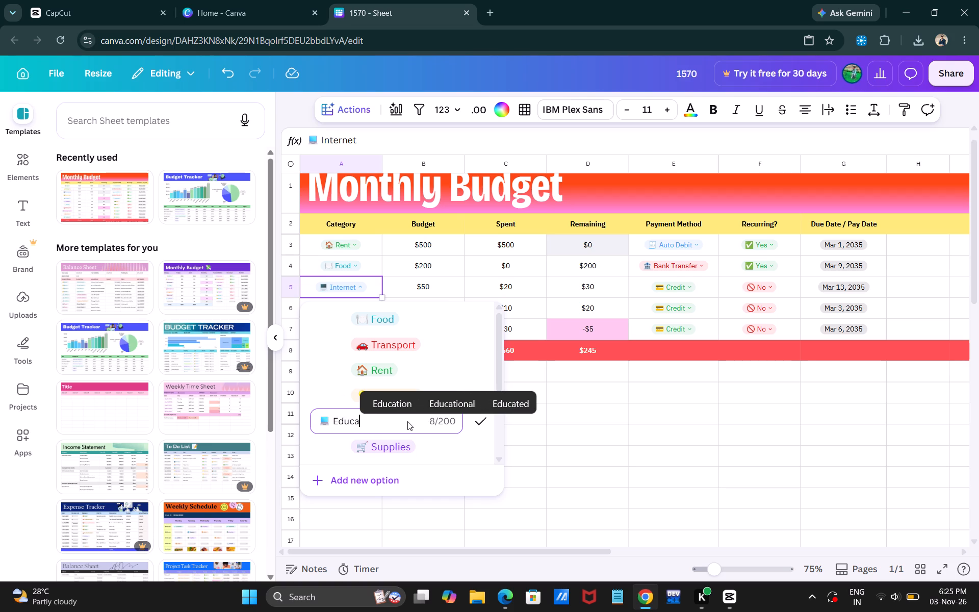
text(tion)
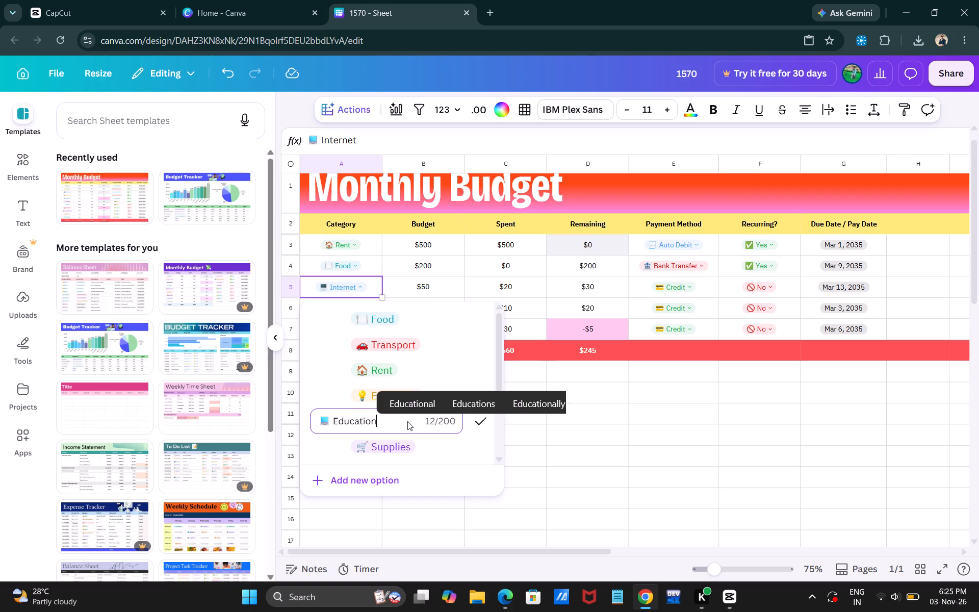
key(Return)
click(532, 416)
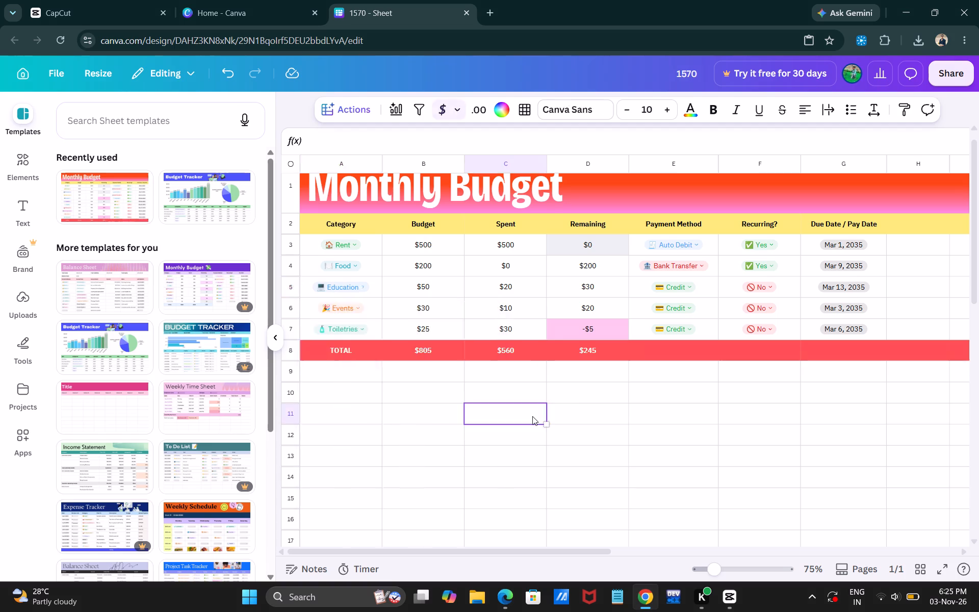
click(527, 354)
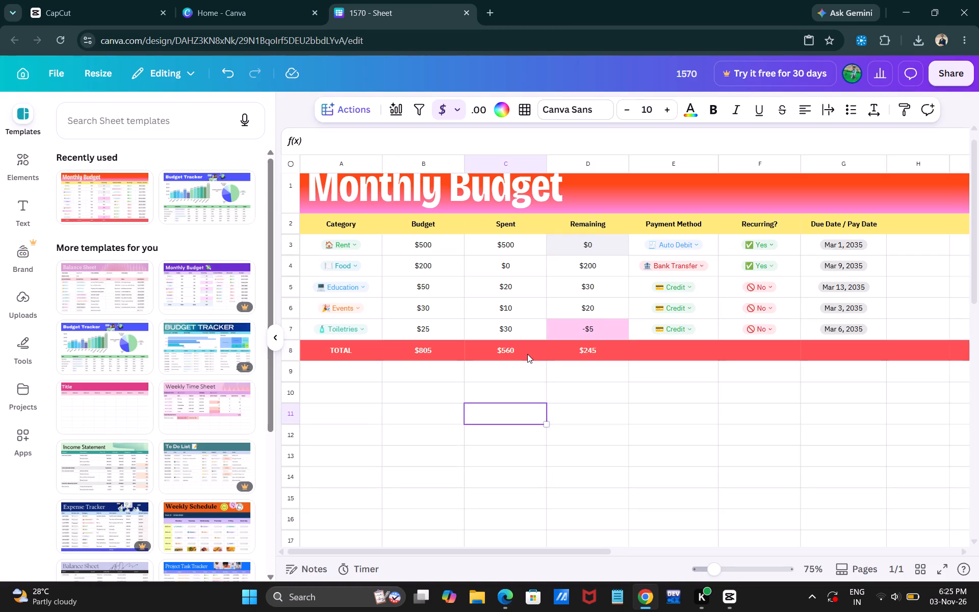
Change the Events row's category to Transport and the Toiletries row's category to Supplies.
click(345, 307)
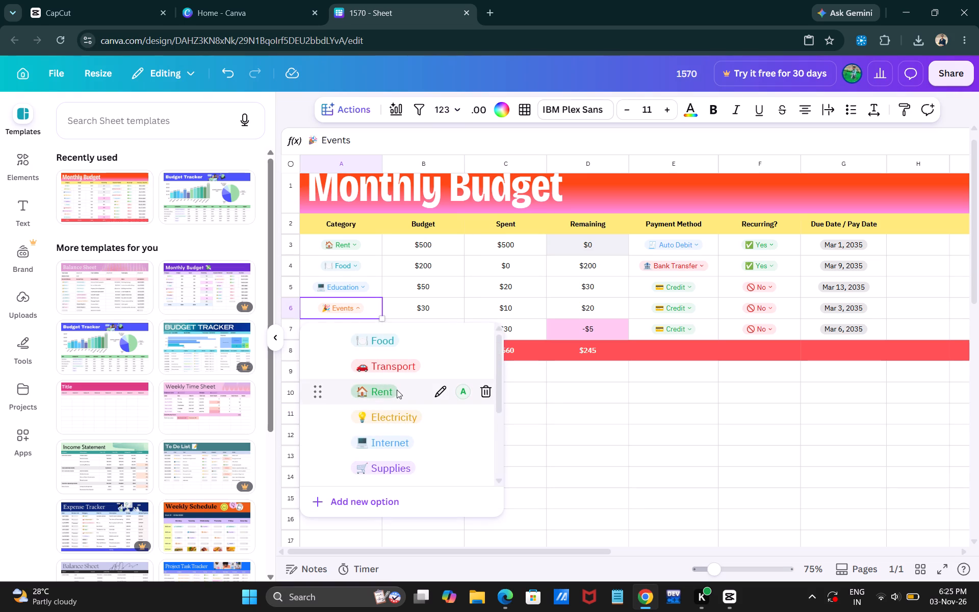
click(380, 369)
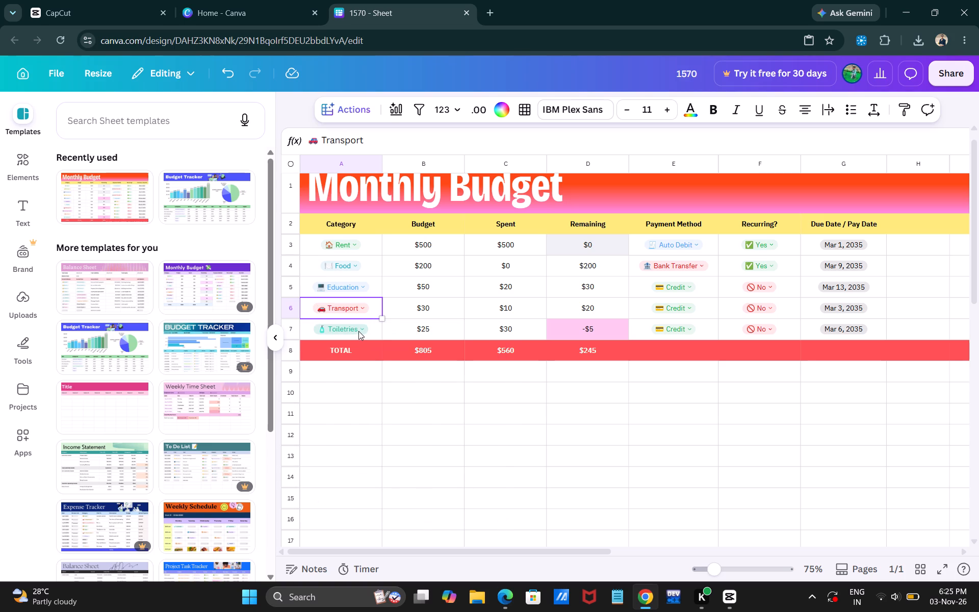
click(358, 331)
scroll(402, 462, down, 4)
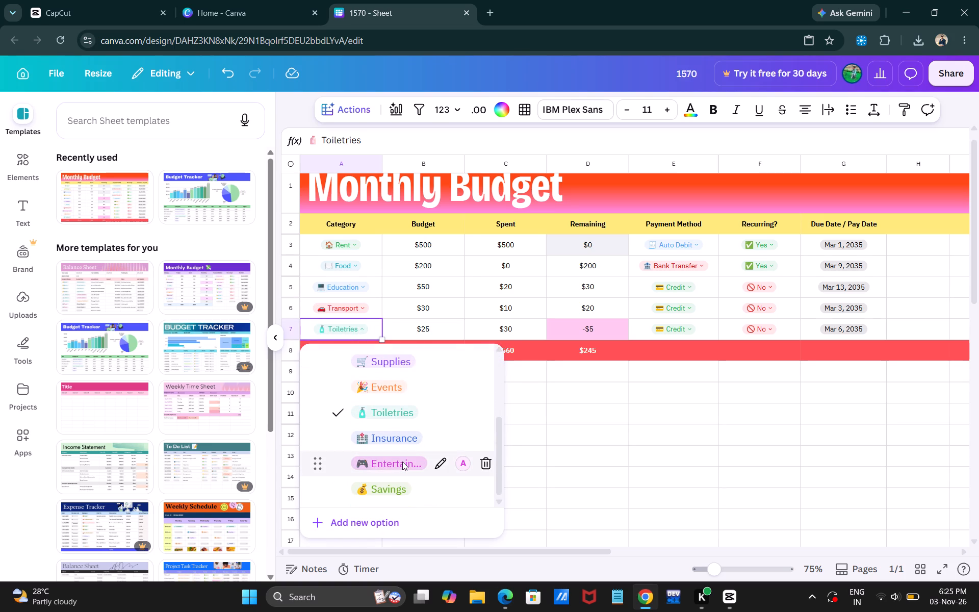
scroll(402, 462, down, 1)
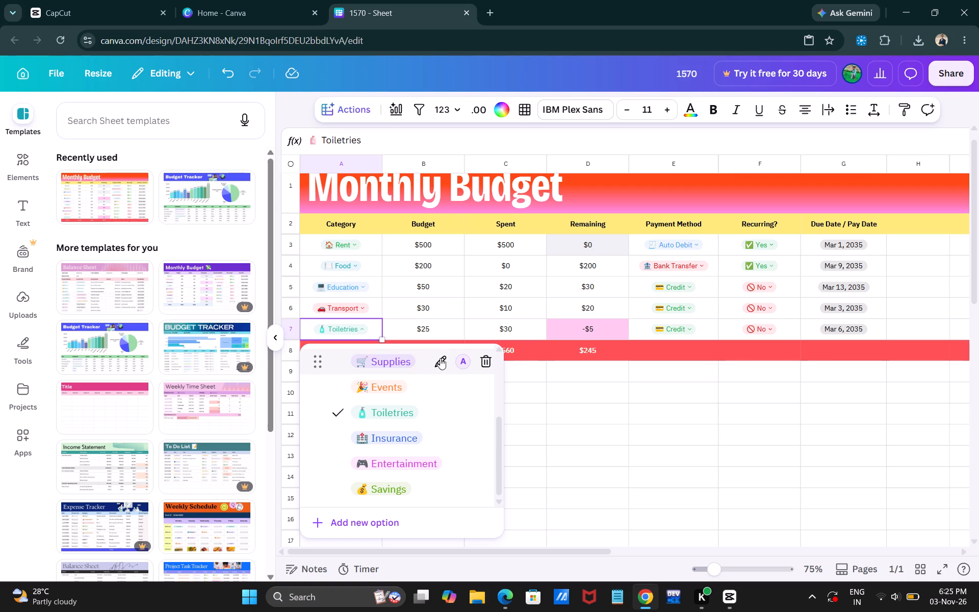
click(387, 362)
click(379, 402)
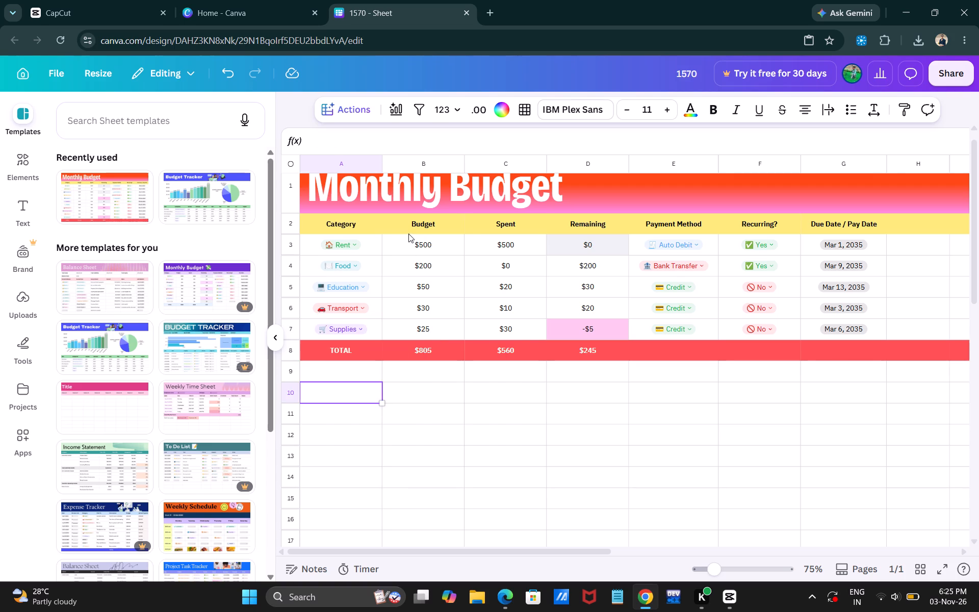
Format the cells from the Budget through Due Date / Pay Date columns, including the TOTAL row, as rupee currency.
drag(408, 234, 813, 344)
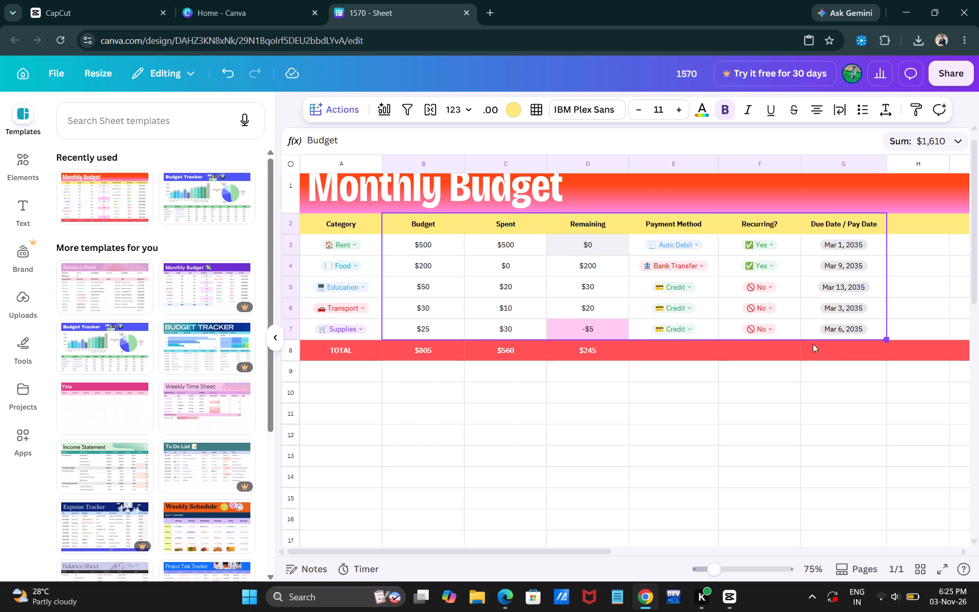
drag(813, 344, 859, 353)
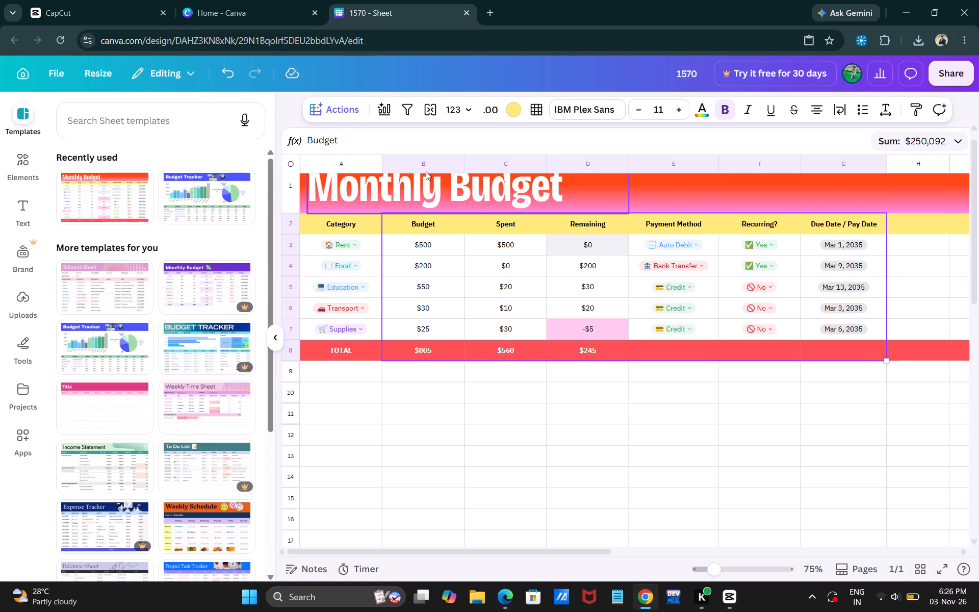
click(460, 109)
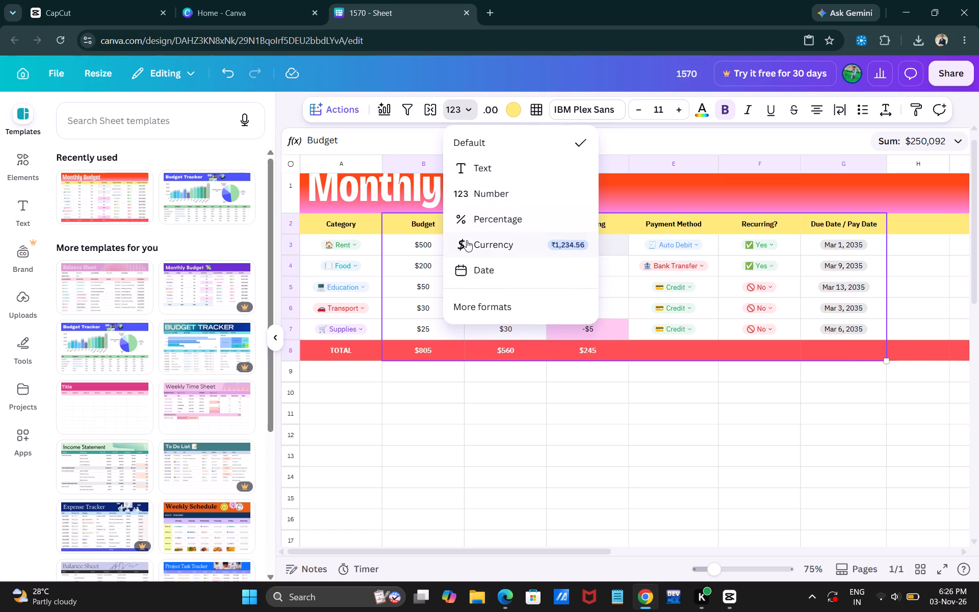
click(467, 241)
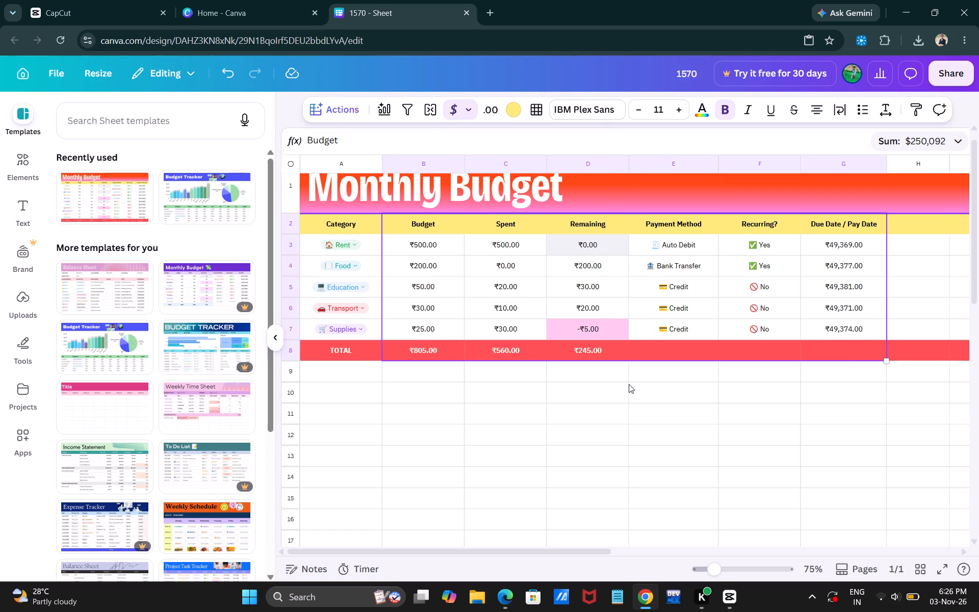
Delete the Payment Method and Recurring? columns from the budget table.
right_click(753, 161)
drag(671, 161, 700, 169)
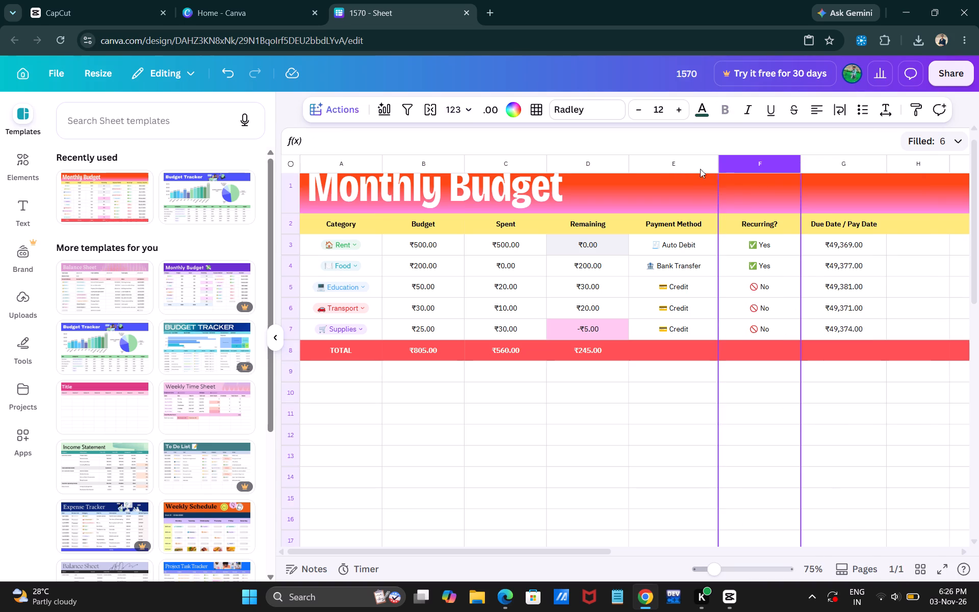
drag(700, 169, 678, 159)
drag(678, 159, 760, 171)
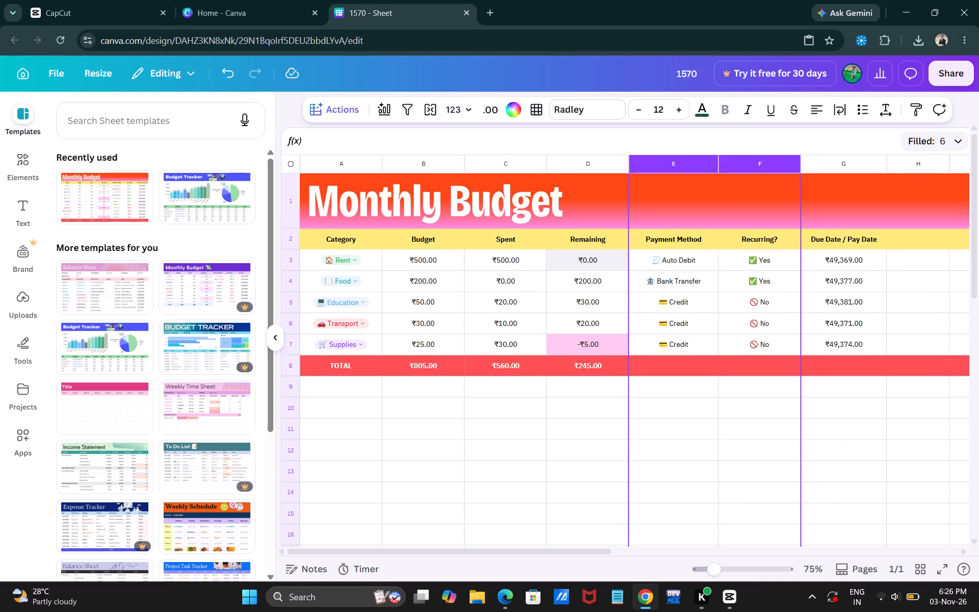
right_click(724, 166)
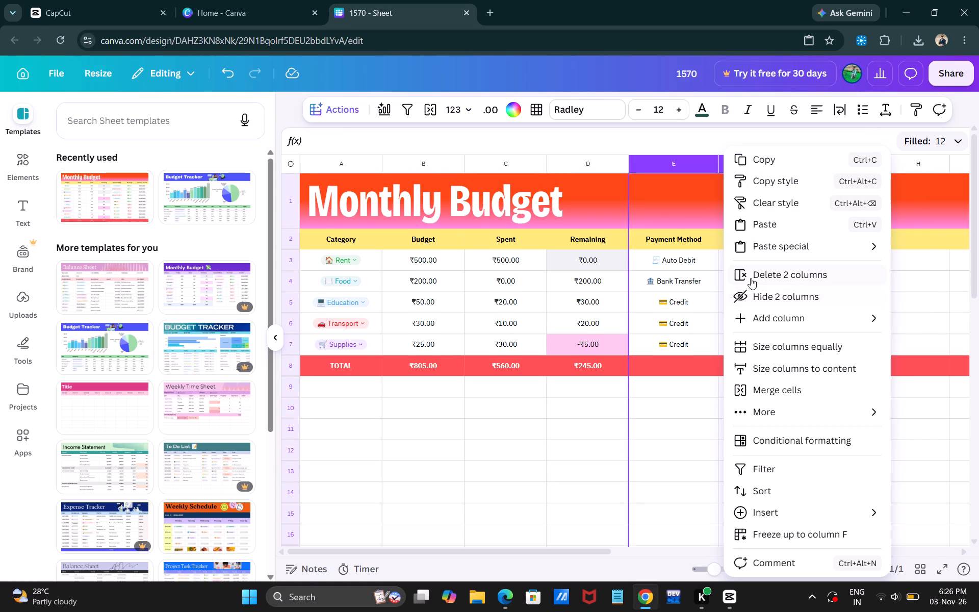
click(753, 274)
click(660, 414)
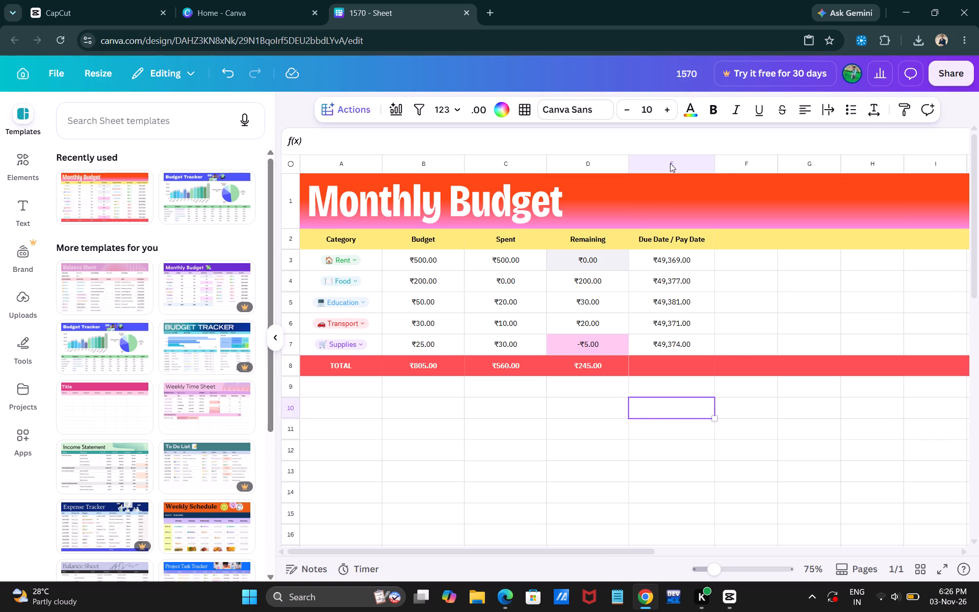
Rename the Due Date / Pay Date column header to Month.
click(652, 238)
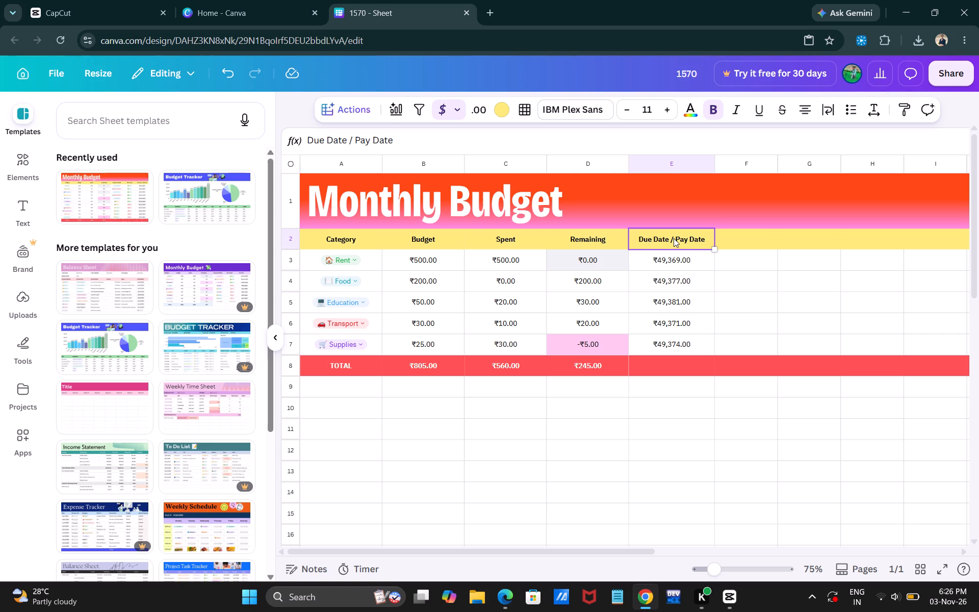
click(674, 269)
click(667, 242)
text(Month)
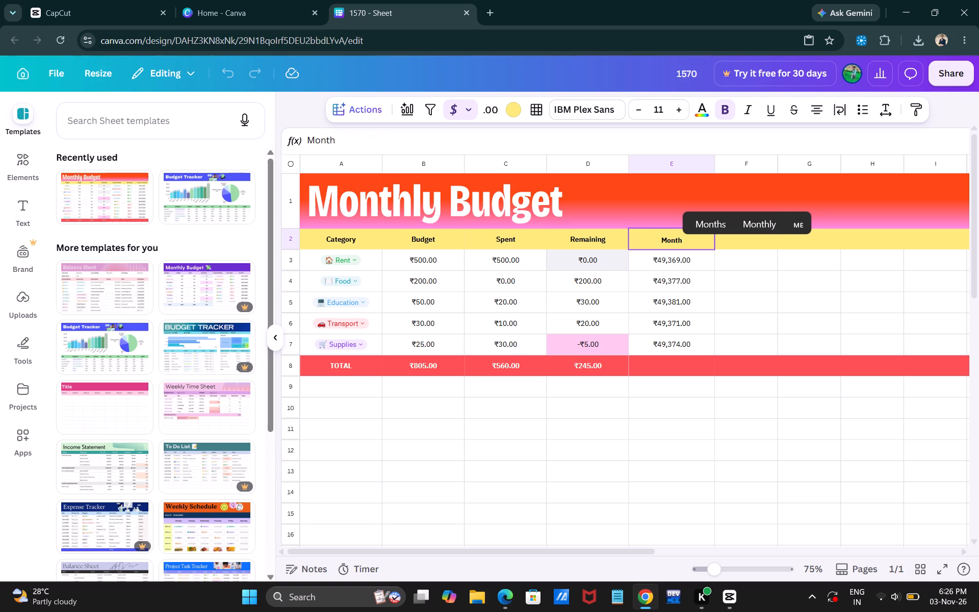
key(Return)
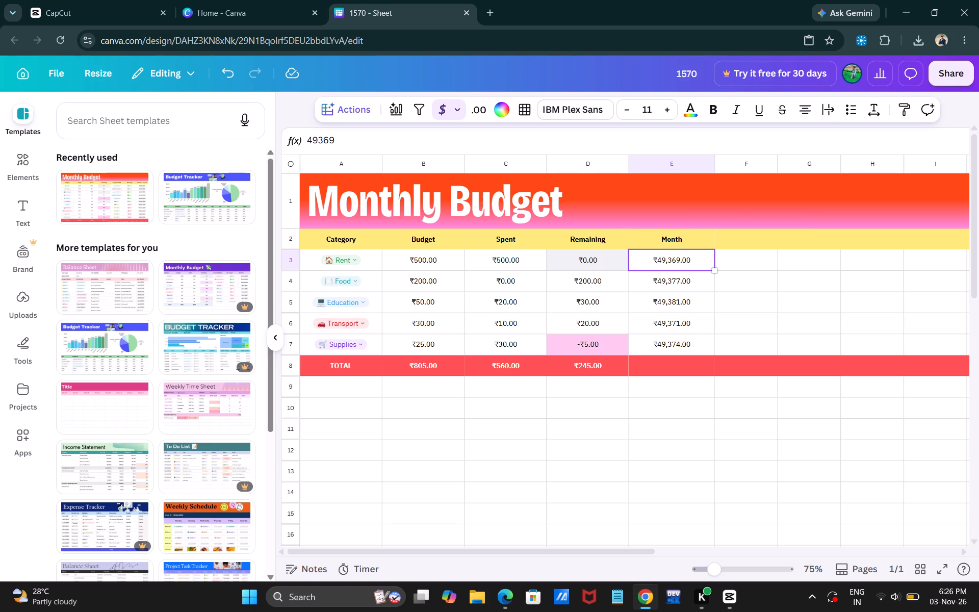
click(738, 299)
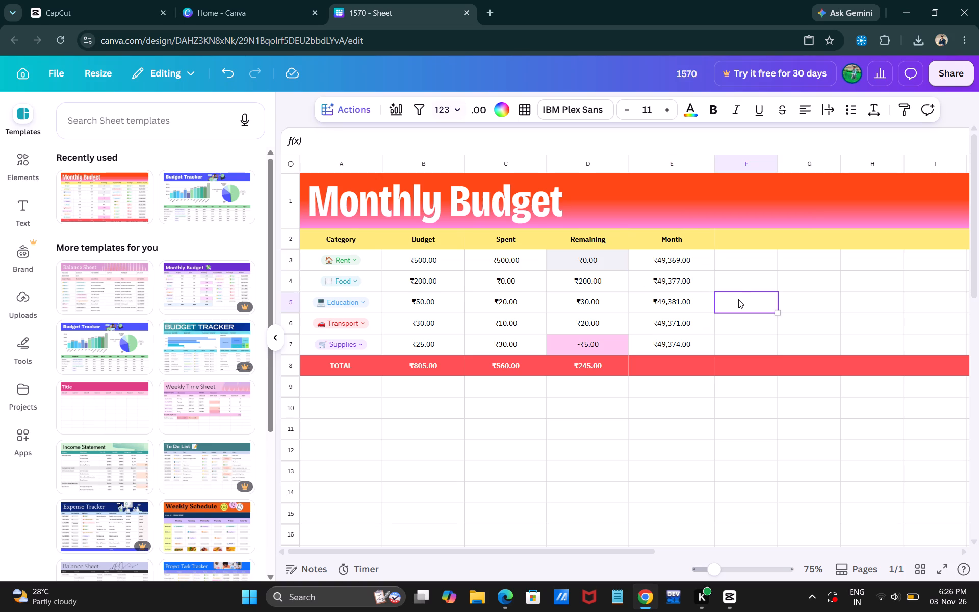
Clear the Month column's contents, removing the values in rows 3 to 7 and the header text.
click(669, 258)
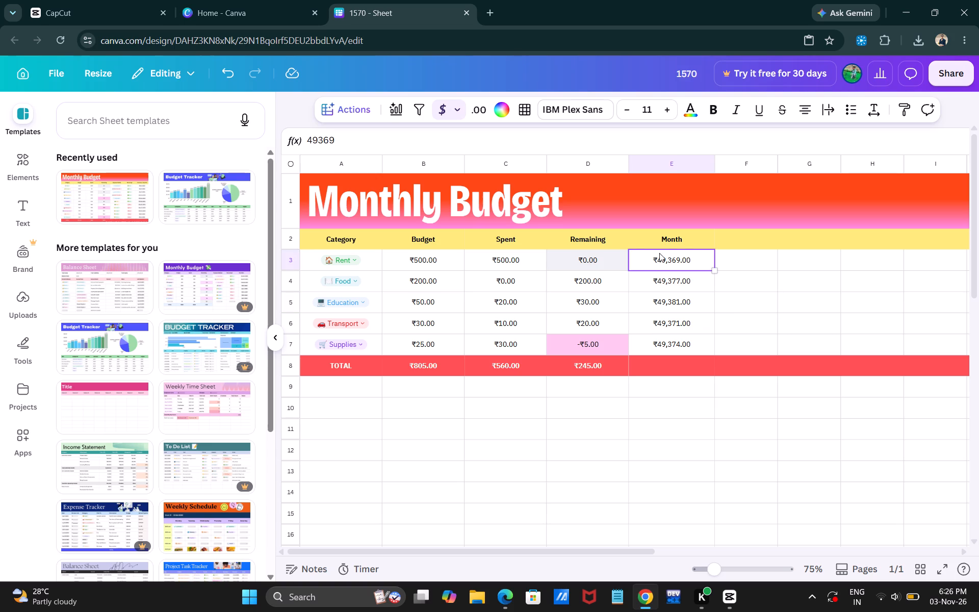
drag(659, 253, 664, 337)
key(BackSpace)
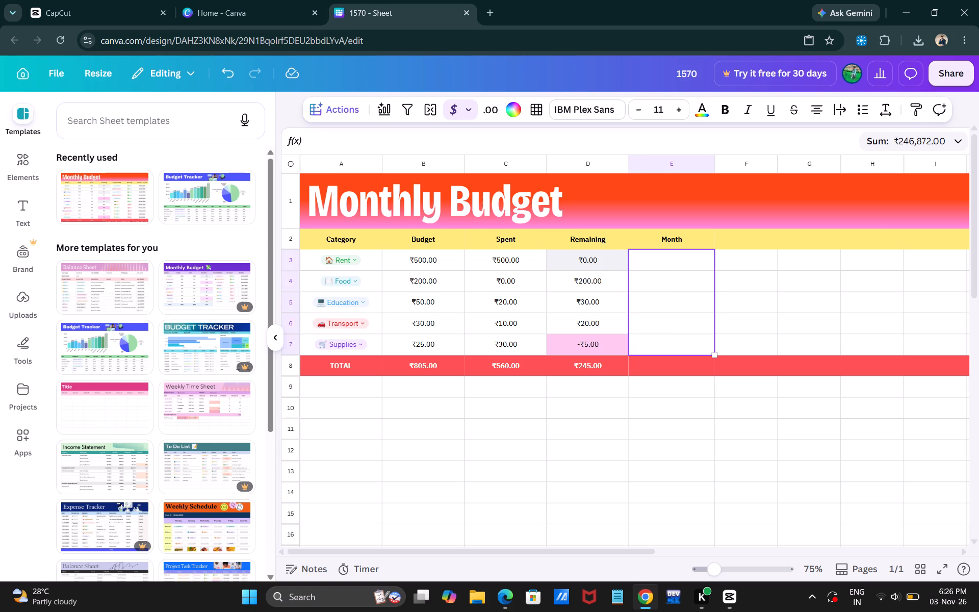
click(756, 330)
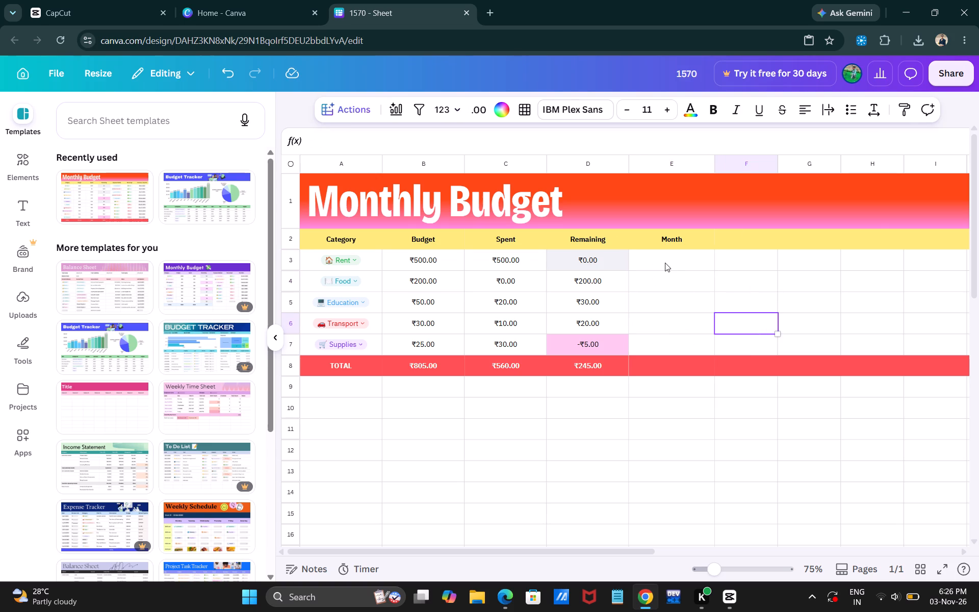
click(665, 263)
click(666, 237)
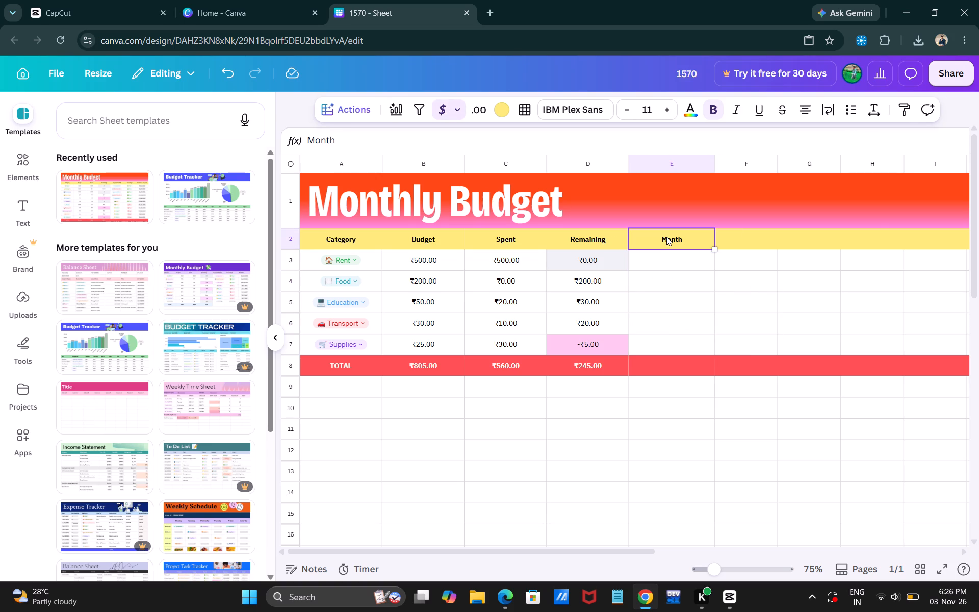
key(BackSpace)
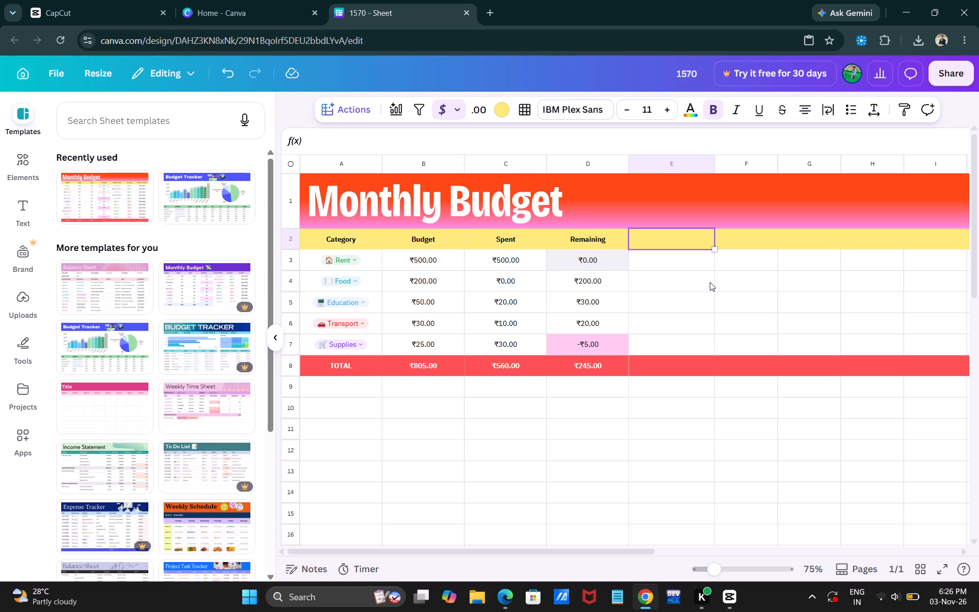
click(710, 282)
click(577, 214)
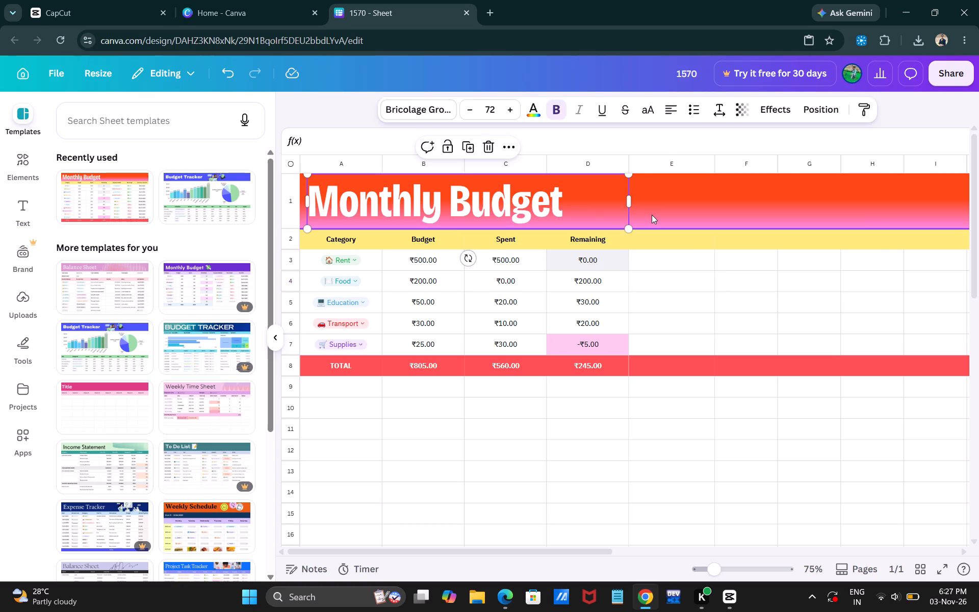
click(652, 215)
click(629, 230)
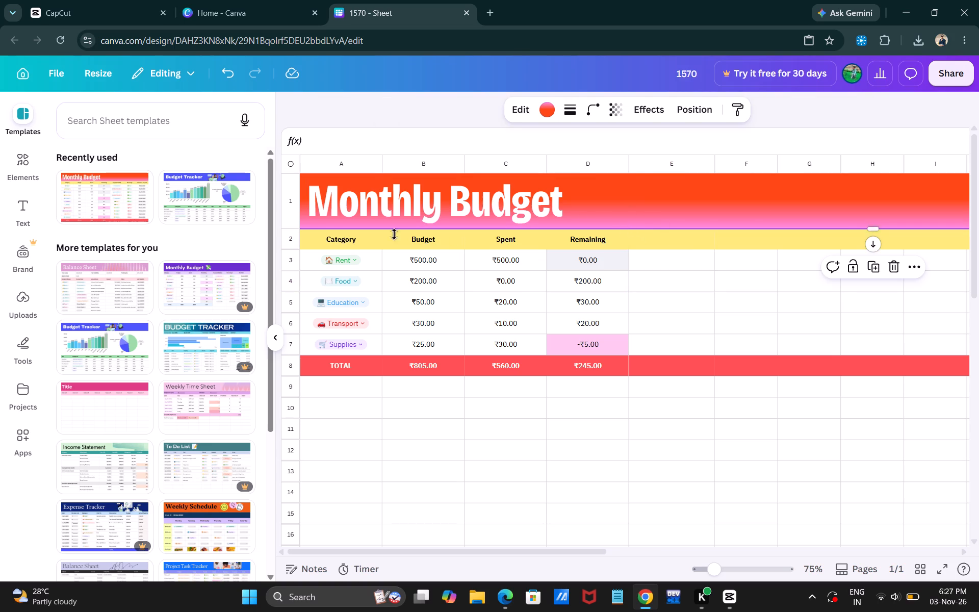
Insert a new row above the Category header row.
click(292, 242)
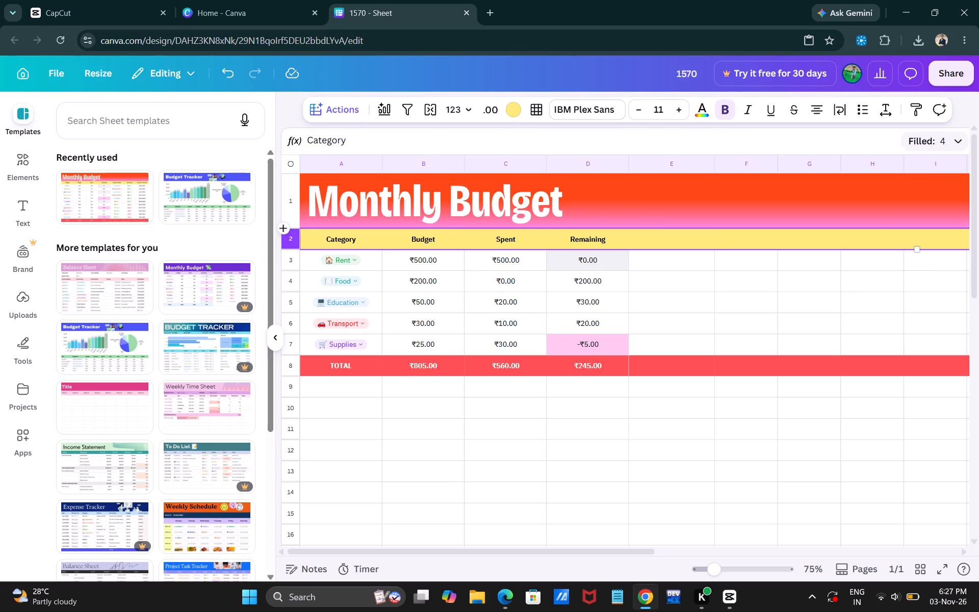
right_click(292, 242)
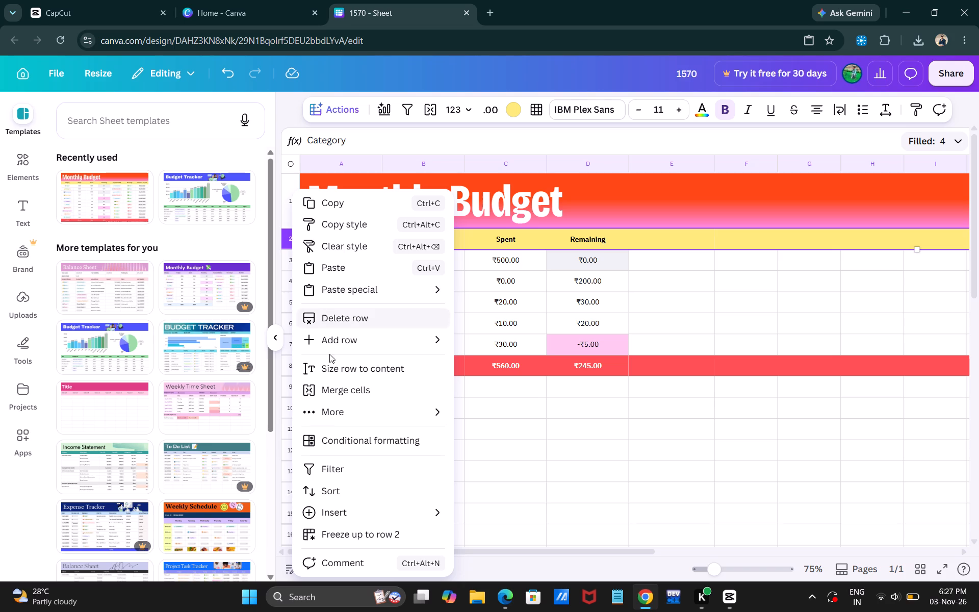
click(334, 342)
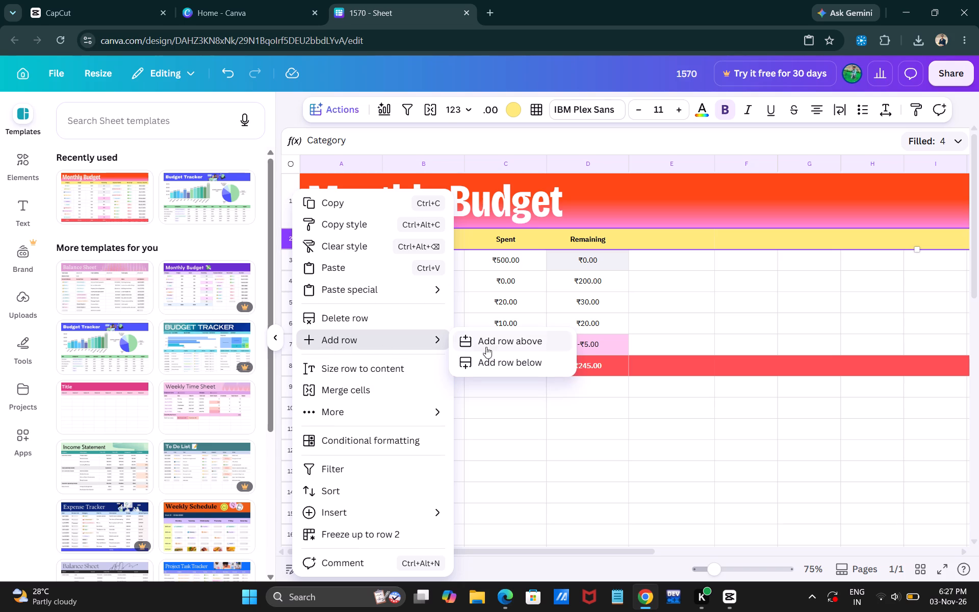
click(493, 344)
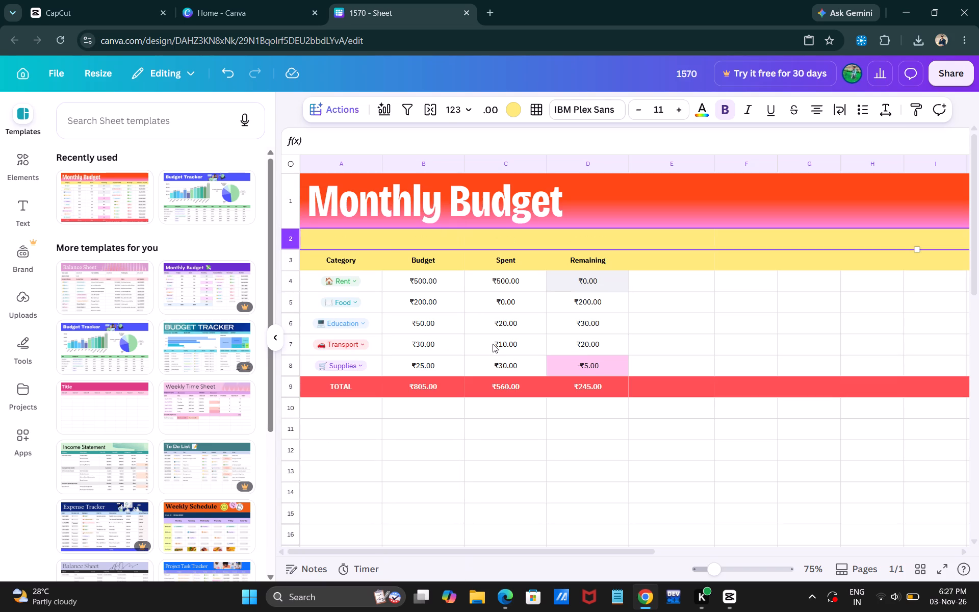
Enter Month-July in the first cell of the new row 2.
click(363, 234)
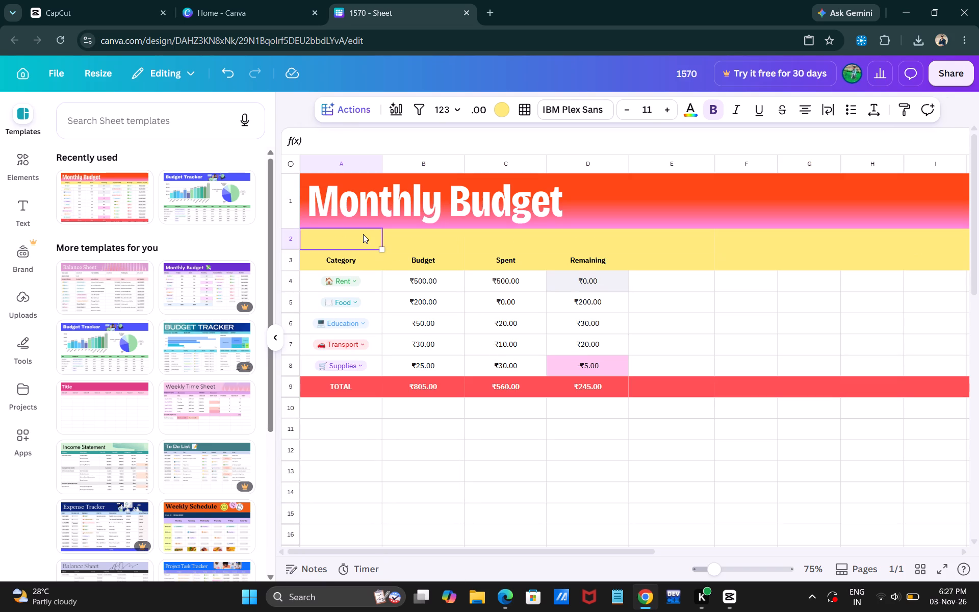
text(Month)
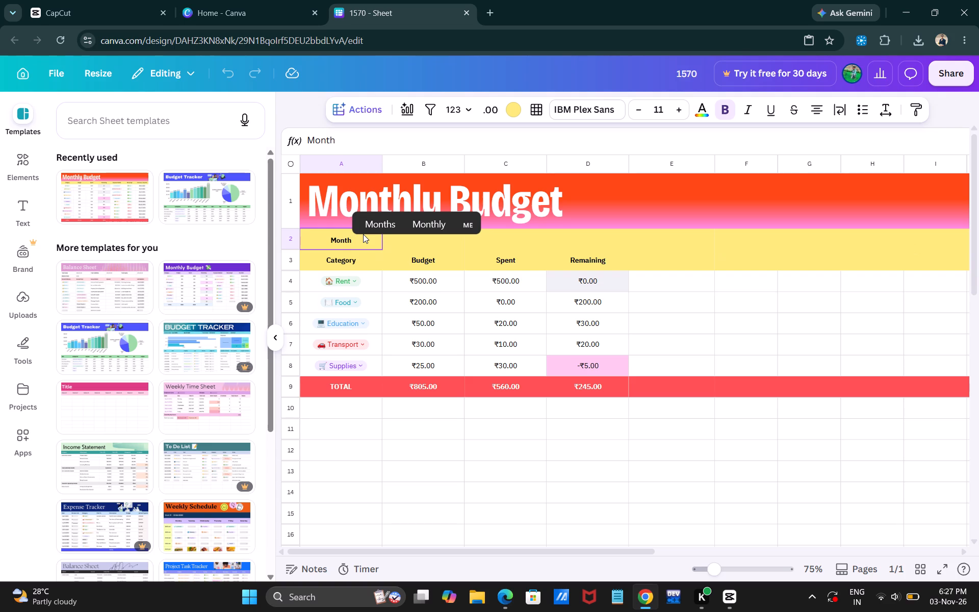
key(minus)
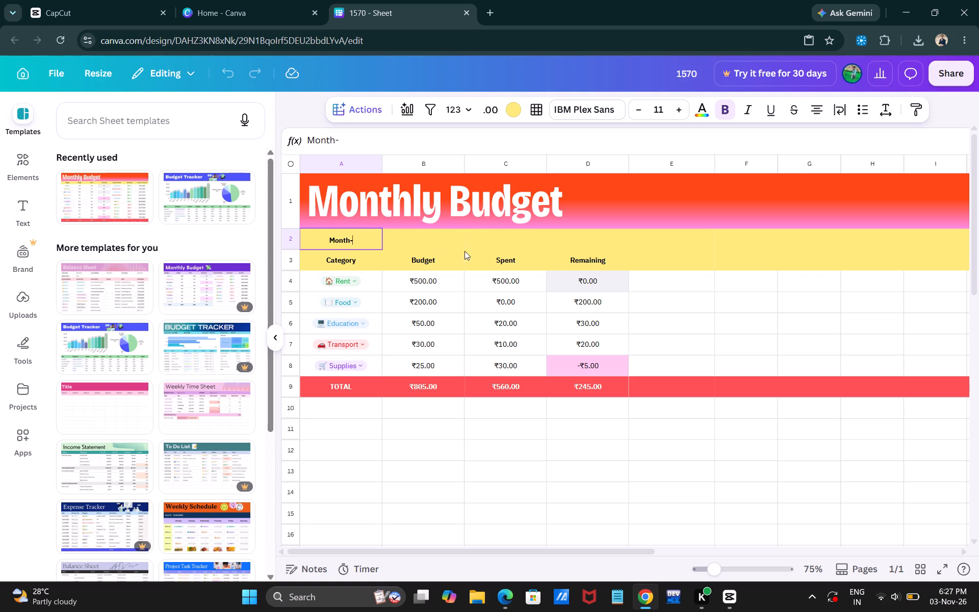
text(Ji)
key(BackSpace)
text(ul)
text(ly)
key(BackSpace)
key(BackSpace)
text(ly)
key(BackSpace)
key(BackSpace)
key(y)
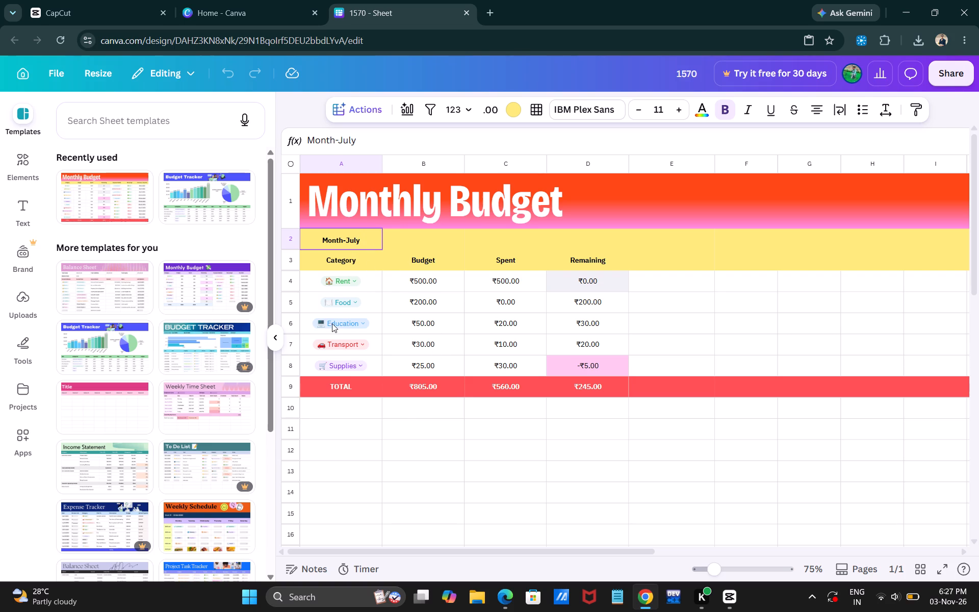
Replace the text in cell A2 with July.
key(BackSpace)
key(BackSpace)
key(BackSpace)
key(BackSpace)
key(BackSpace)
key(BackSpace)
key(BackSpace)
key(BackSpace)
key(BackSpace)
key(BackSpace)
key(BackSpace)
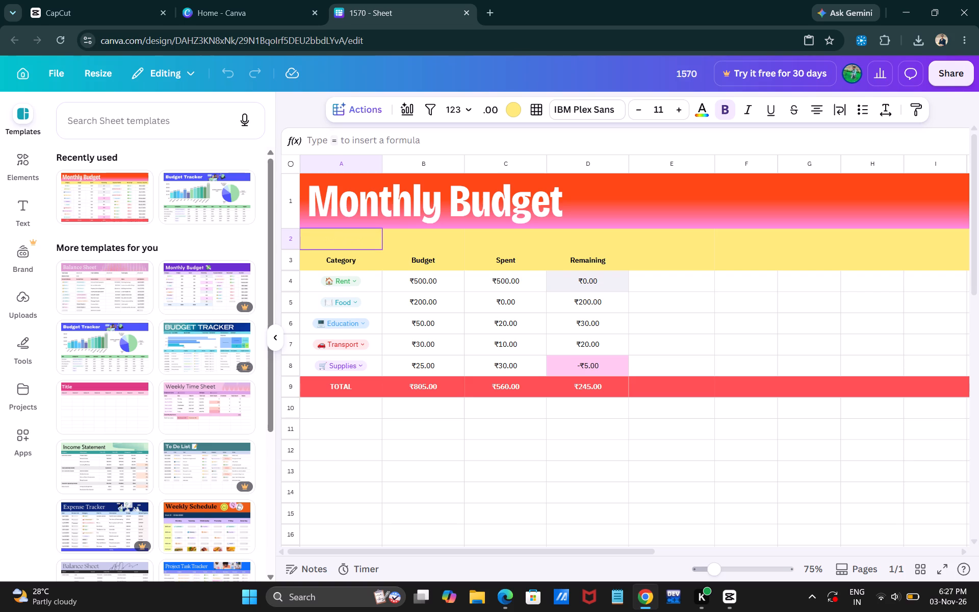
text(July)
click(409, 428)
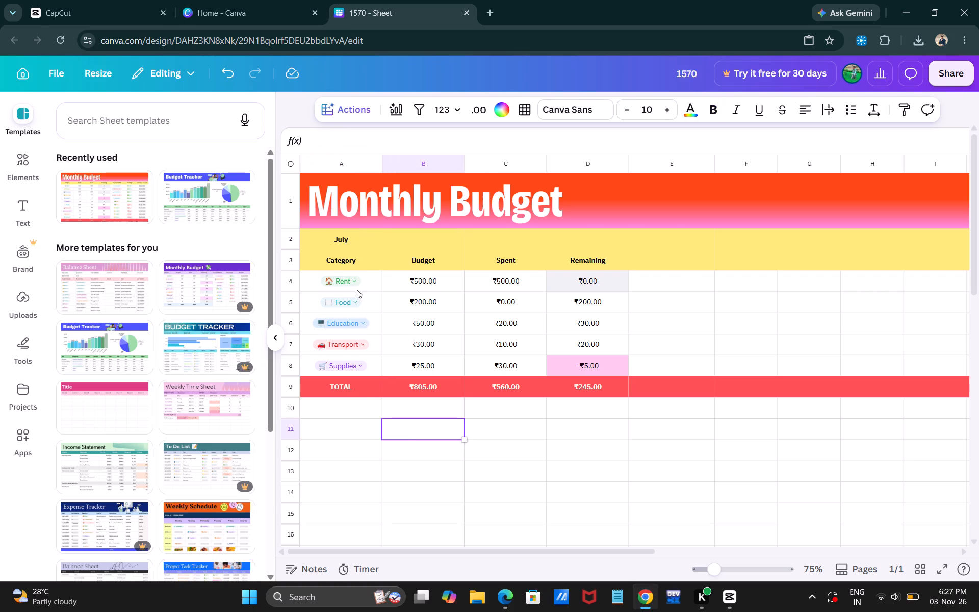
Fill the whole July row (row 2) with light green from the default solid colours.
click(343, 244)
click(287, 238)
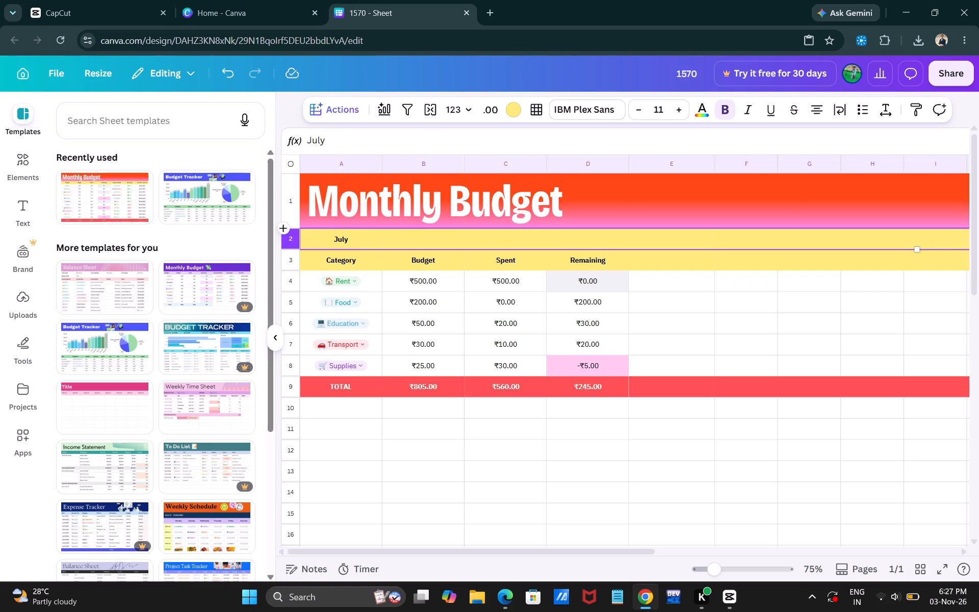
click(514, 117)
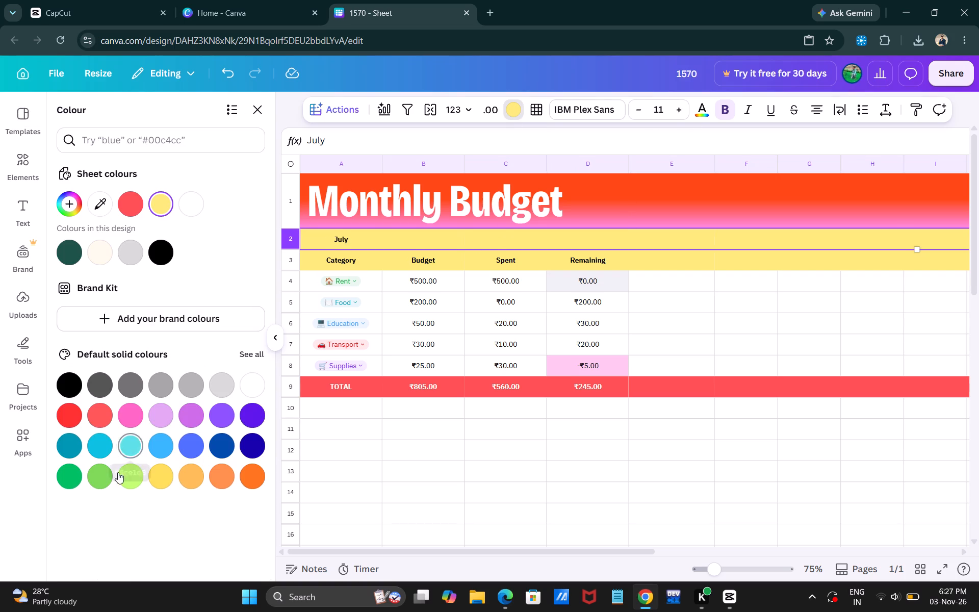
click(108, 480)
click(407, 415)
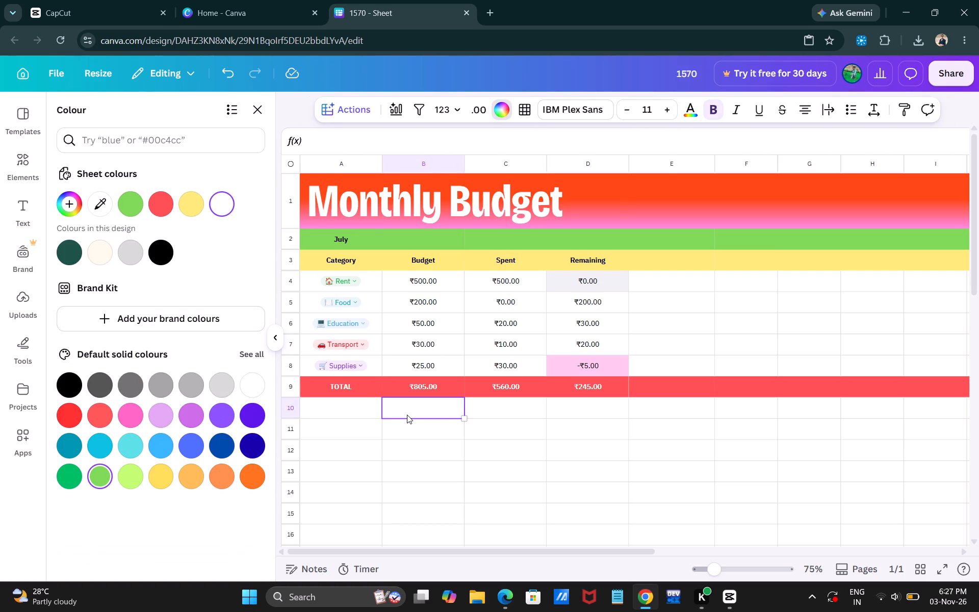
Increase the font size of the July text in cell A2 to 22.
click(341, 237)
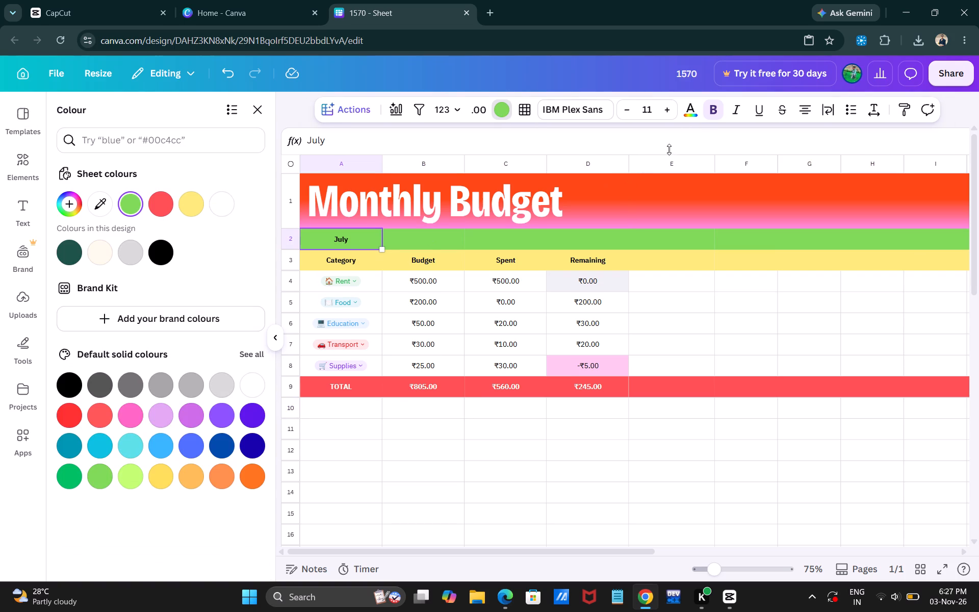
triple_click(668, 109)
triple_click(668, 109)
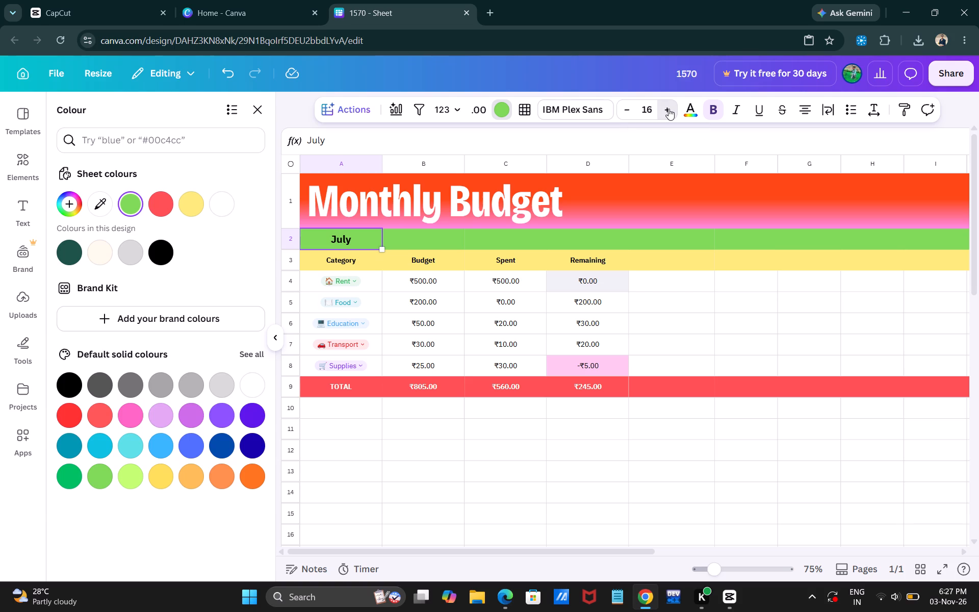
triple_click(668, 109)
double_click(668, 109)
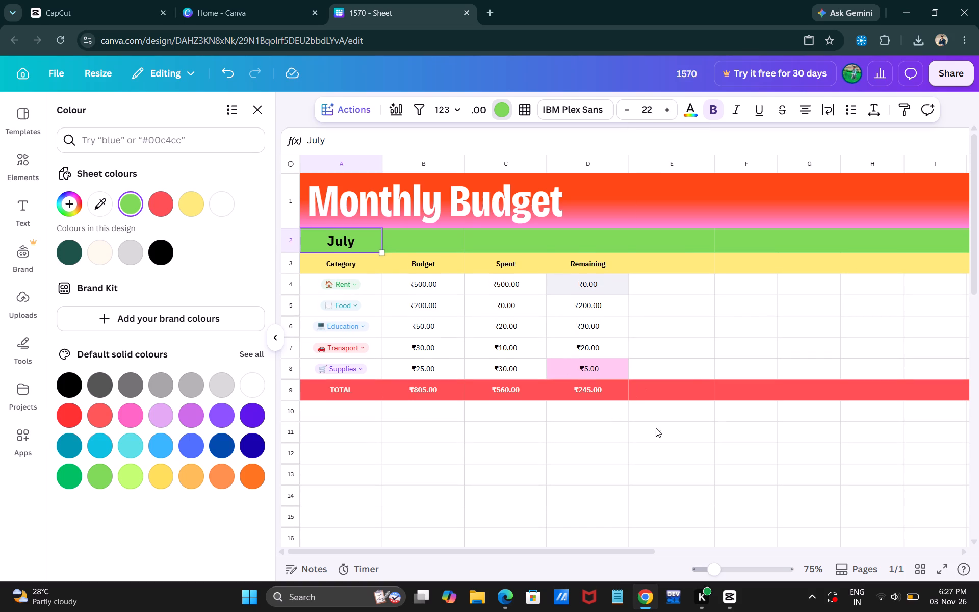
click(720, 333)
click(690, 438)
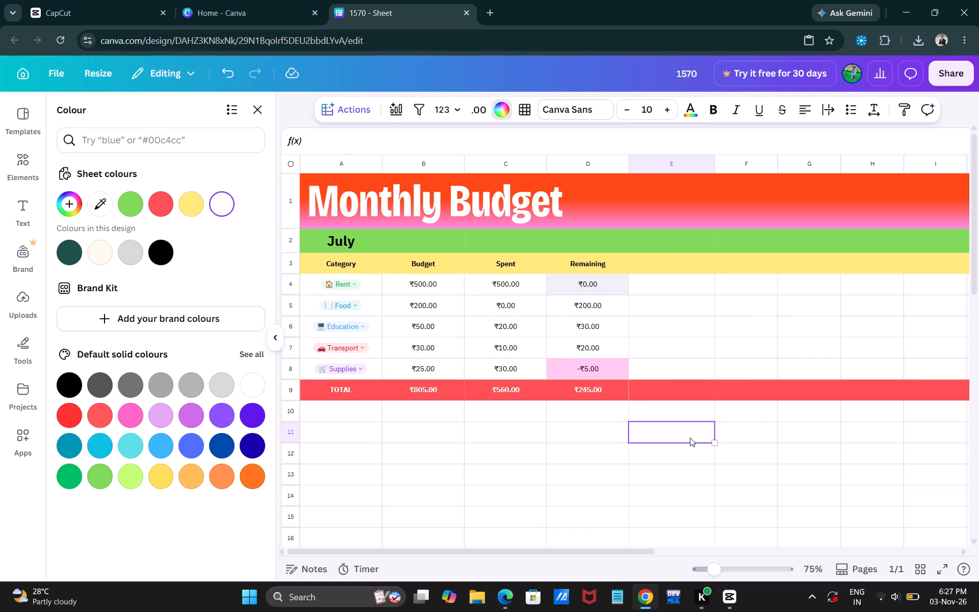
Apply an outer border to the July cell and colour it black (#000000).
click(365, 236)
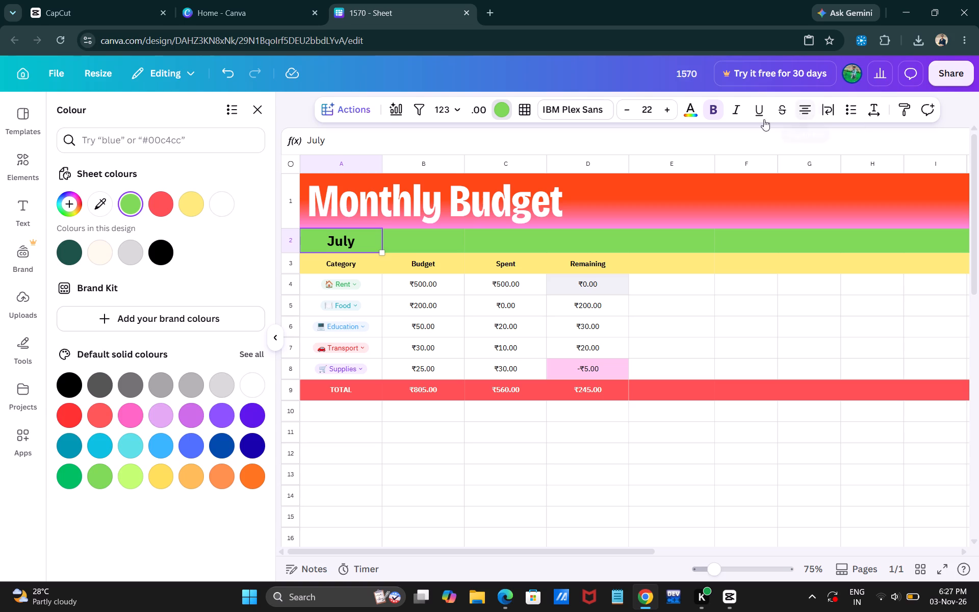
click(525, 111)
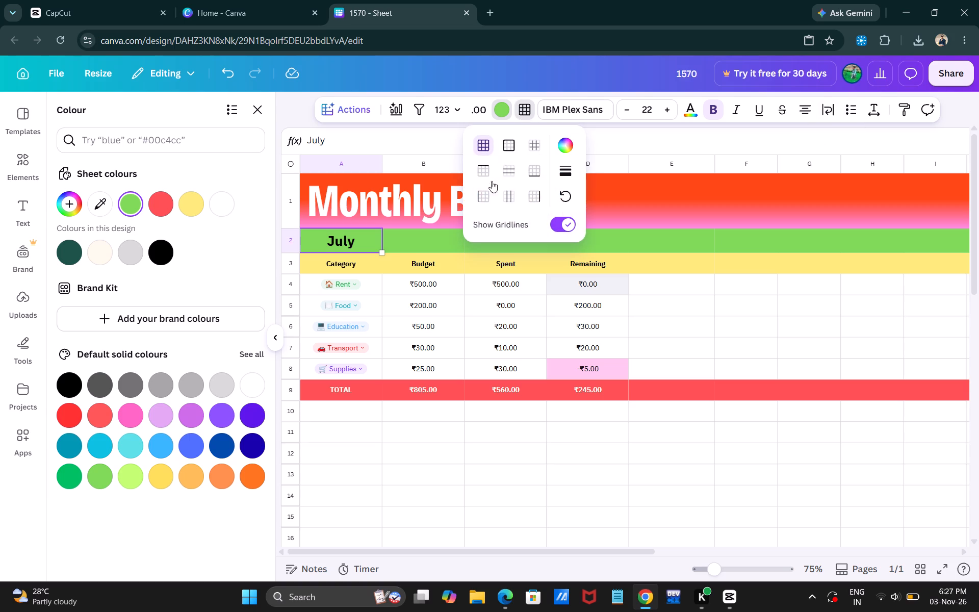
click(509, 147)
click(600, 417)
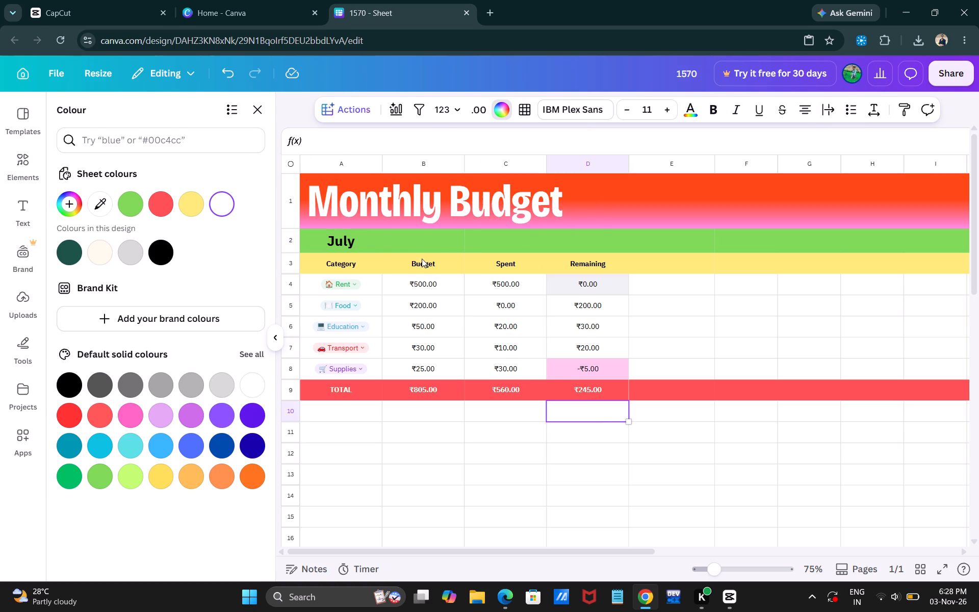
click(358, 244)
click(526, 107)
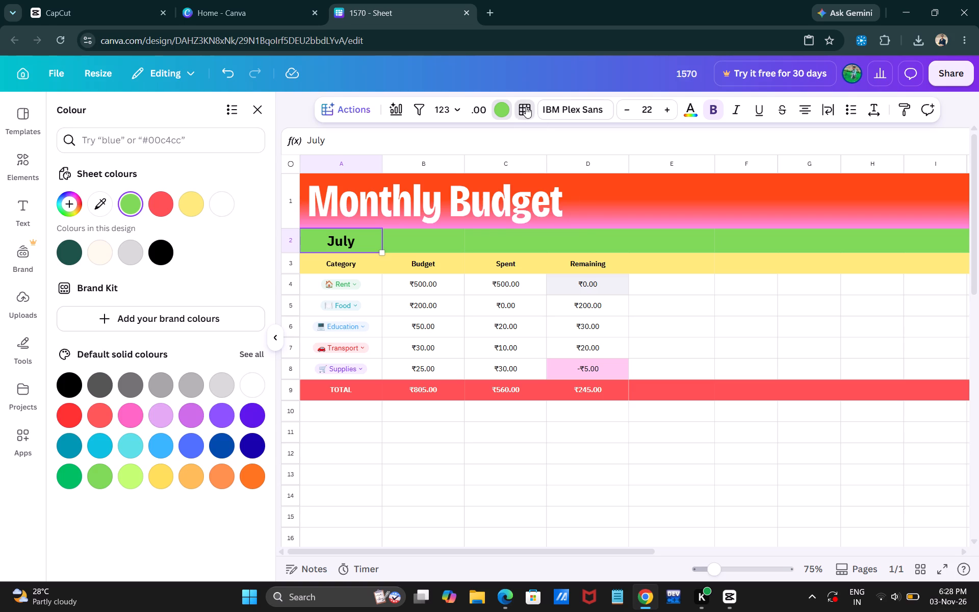
click(509, 146)
click(509, 146)
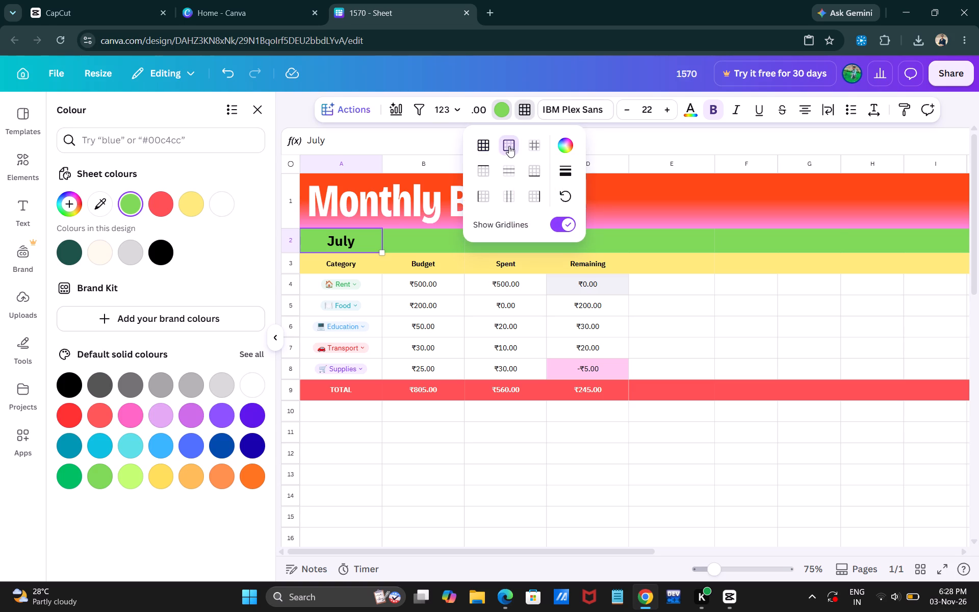
click(508, 143)
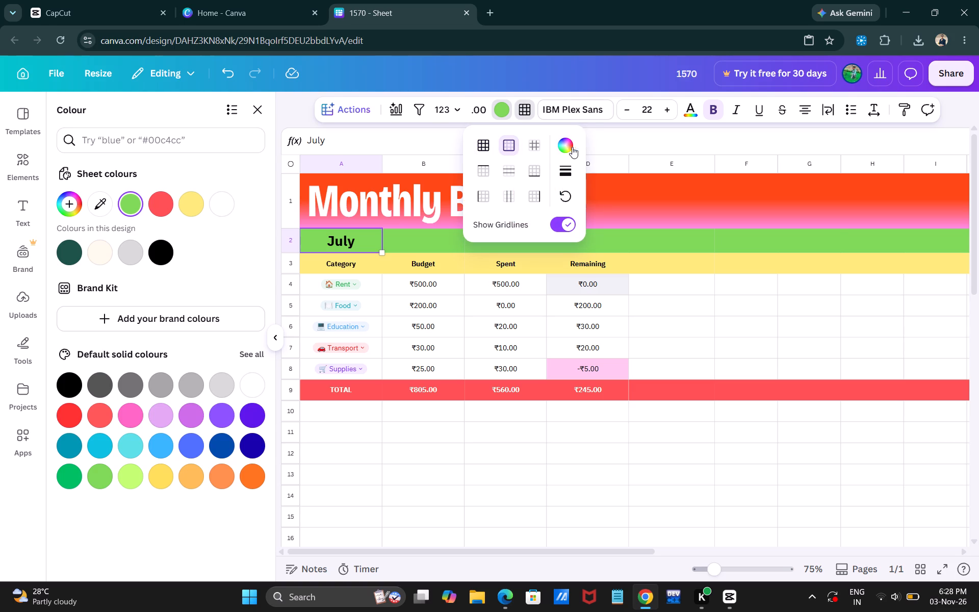
click(567, 147)
click(656, 210)
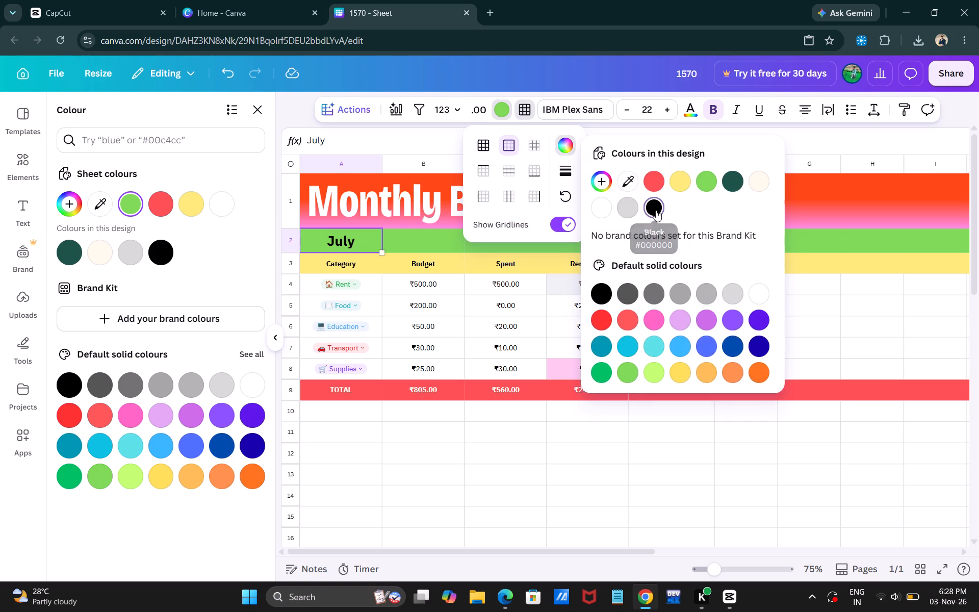
click(543, 428)
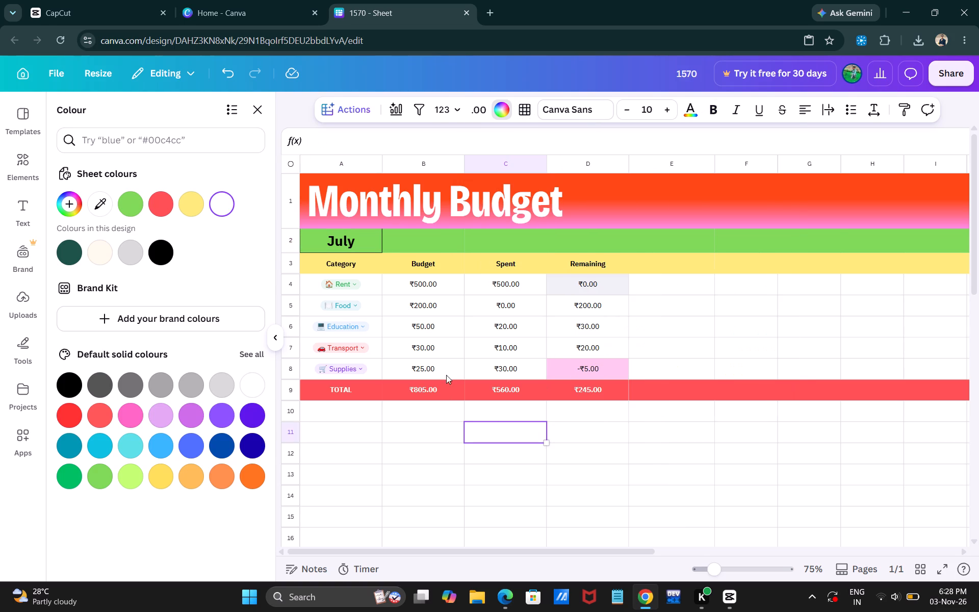
click(363, 239)
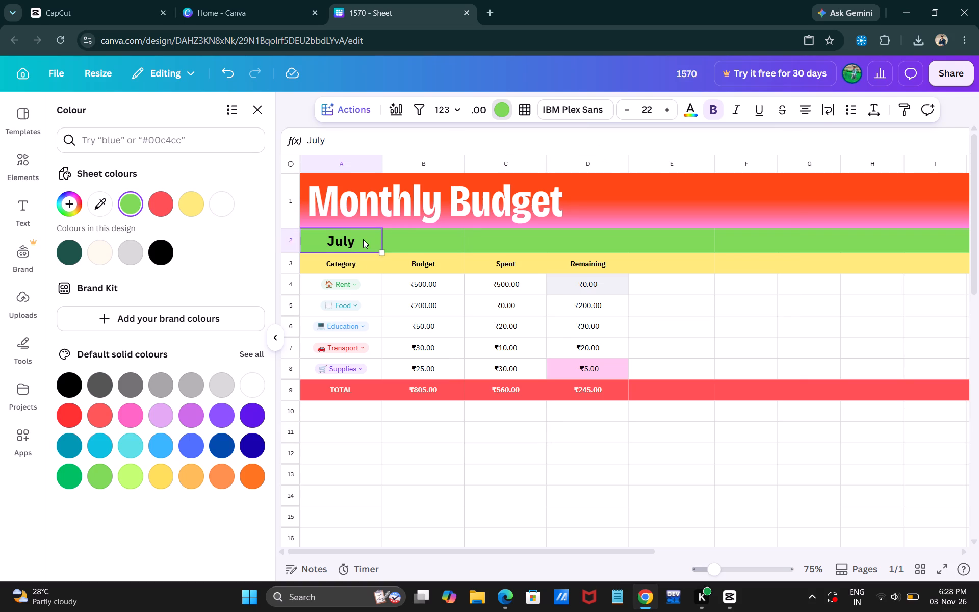
click(538, 329)
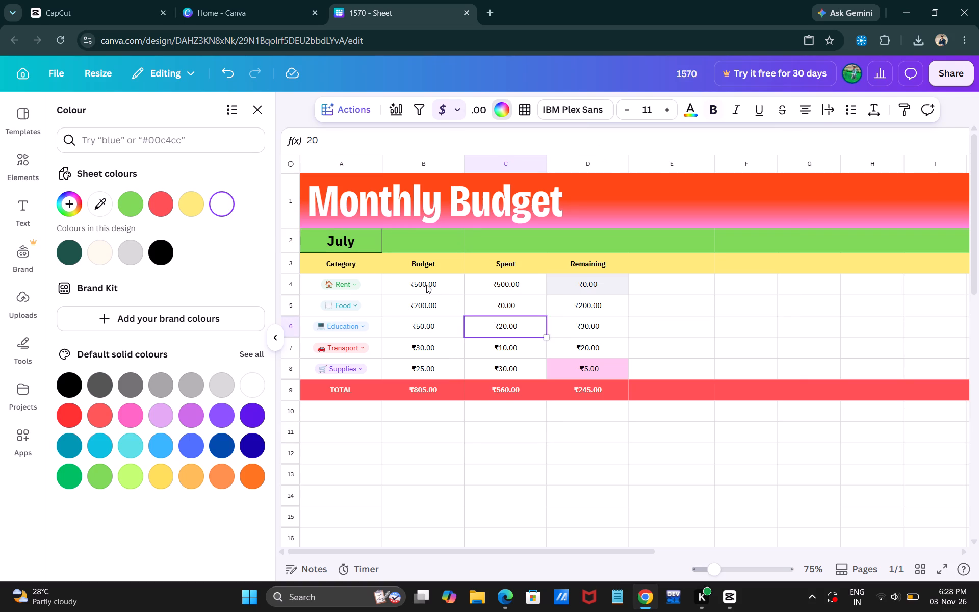
In the Budget column, enter 1750 for Rent, 1067.5 for Food and 40000 for Education.
click(426, 285)
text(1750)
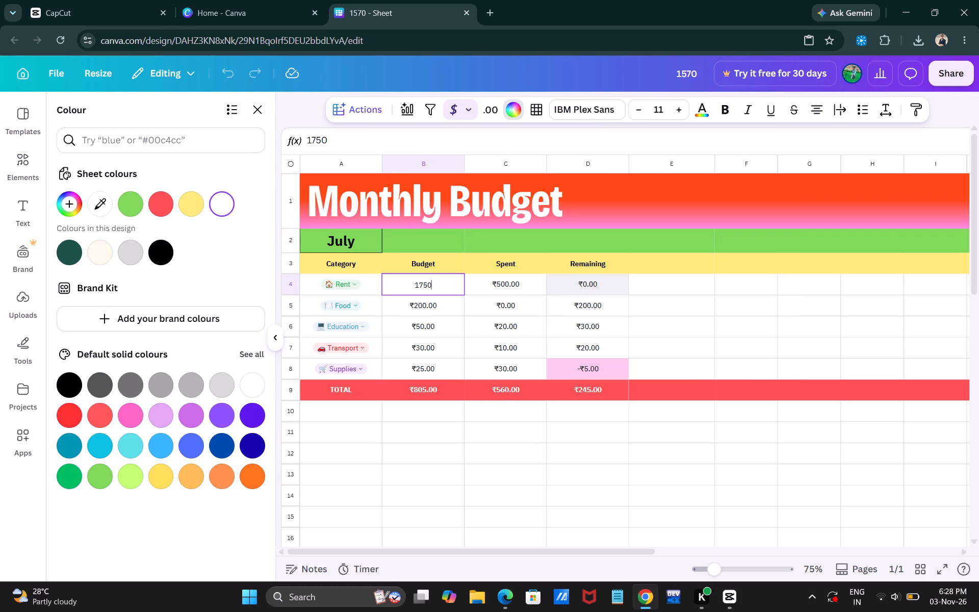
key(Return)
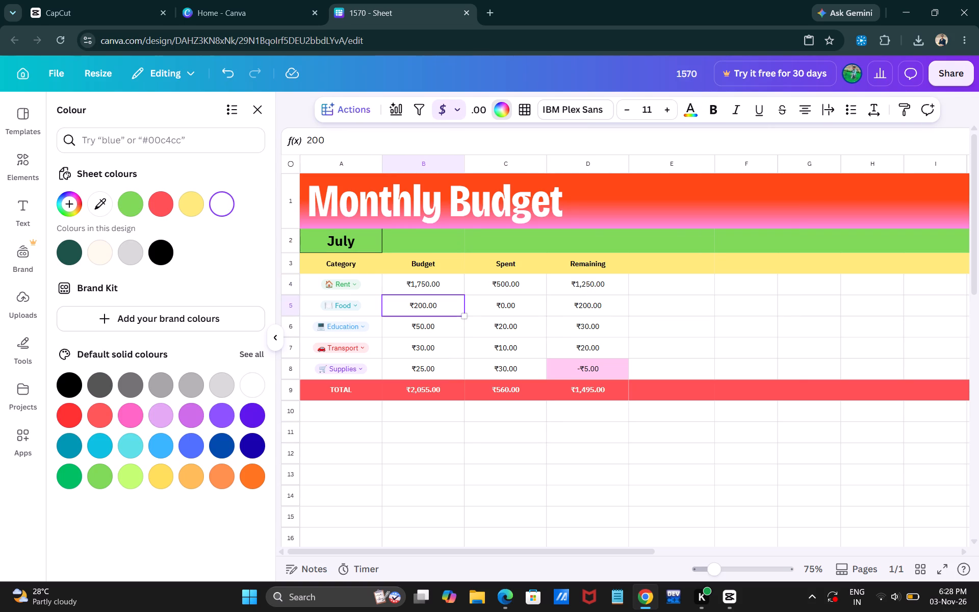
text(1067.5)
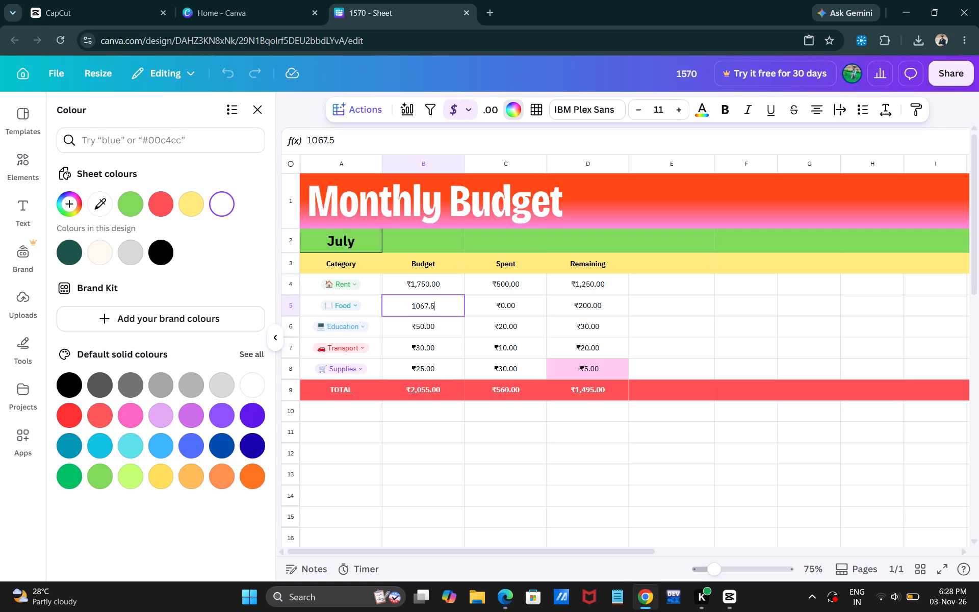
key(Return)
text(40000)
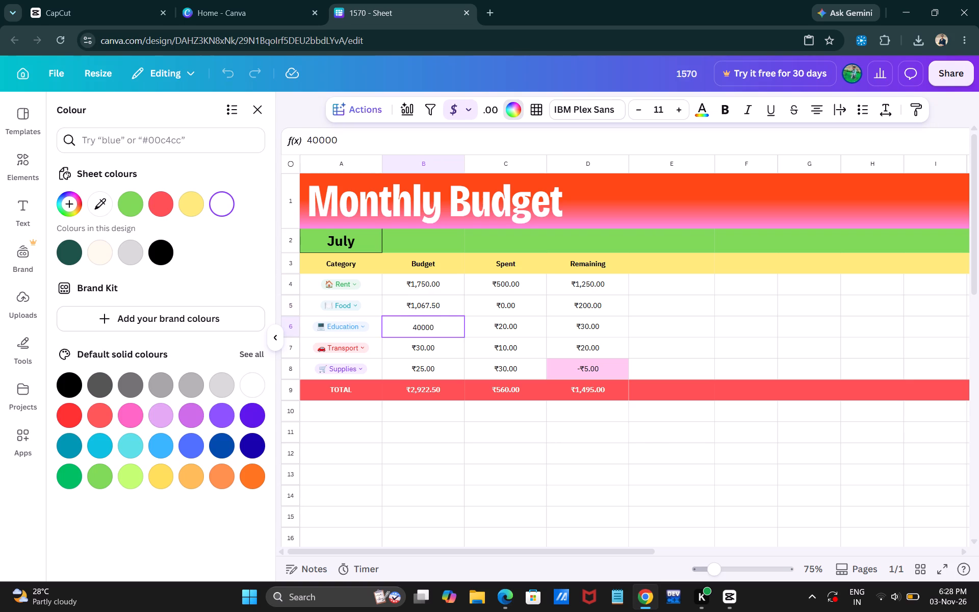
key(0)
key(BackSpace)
click(425, 263)
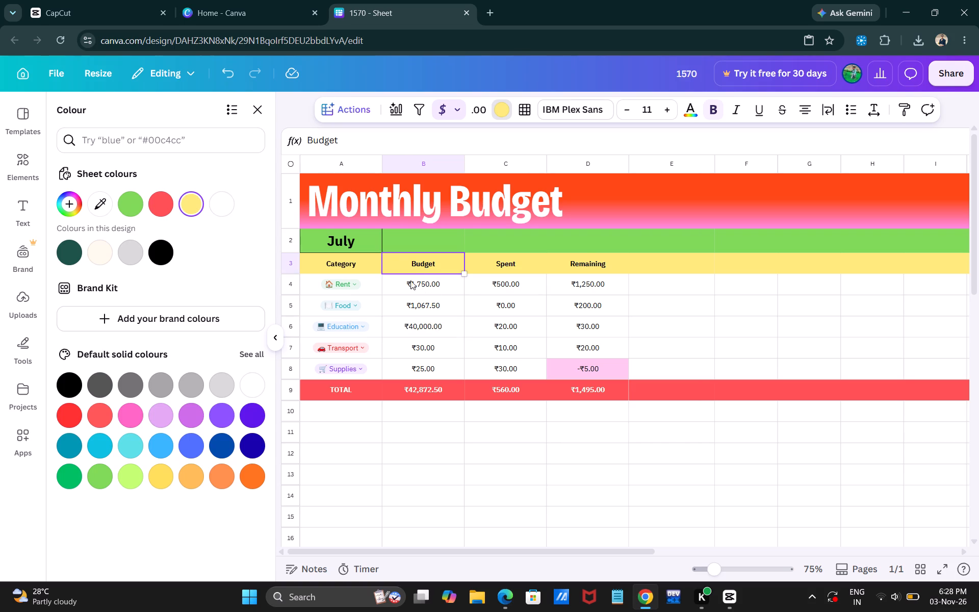
Copy the Spent header text from cell C3 and paste it over the Budget header in cell B3.
click(498, 260)
drag(508, 263, 526, 262)
key(BackSpace)
key(BackSpace)
key(BackSpace)
key(BackSpace)
key(BackSpace)
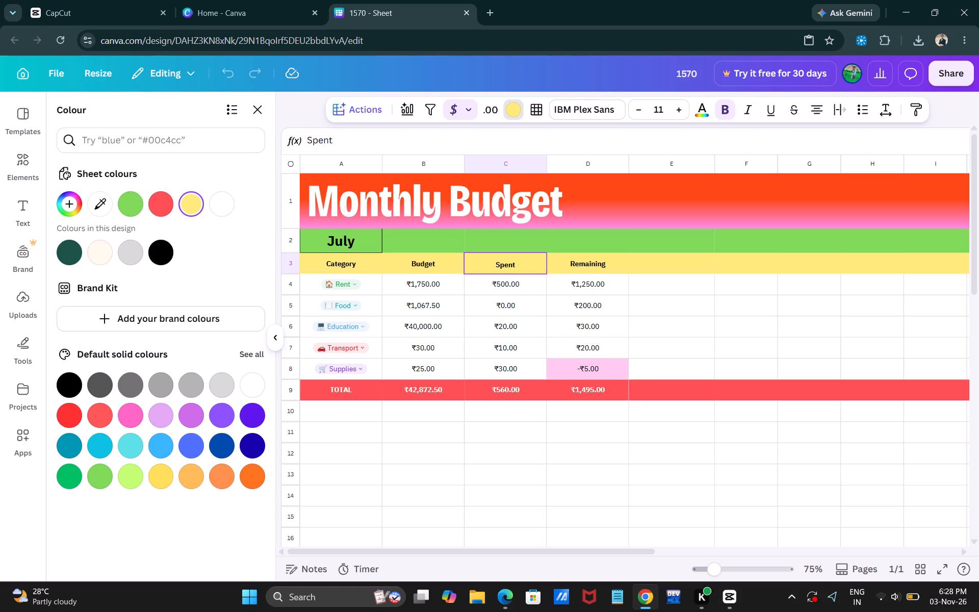
key(BackSpace)
key(BackSpace)
double_click(510, 264)
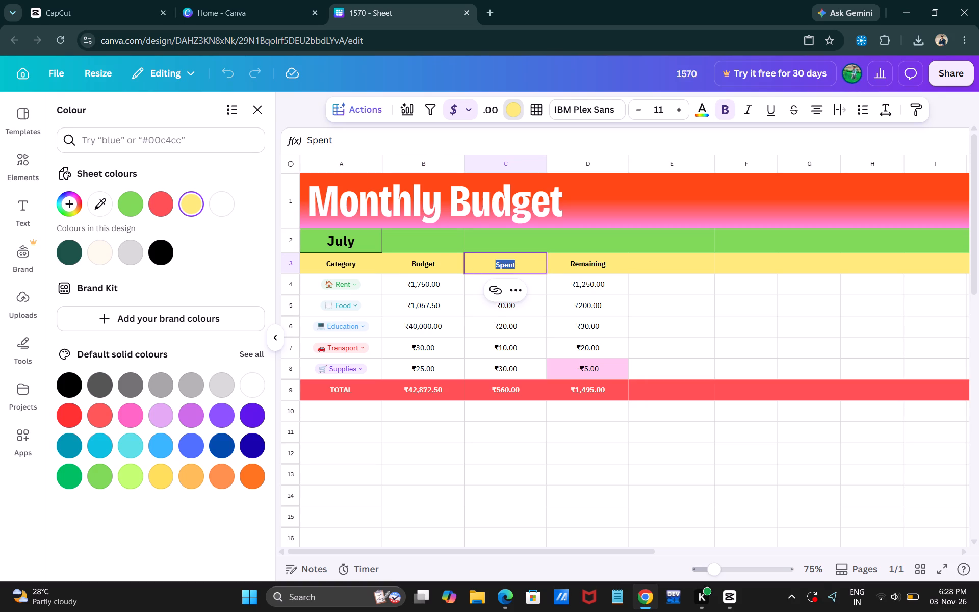
key(ctrl+c)
triple_click(423, 266)
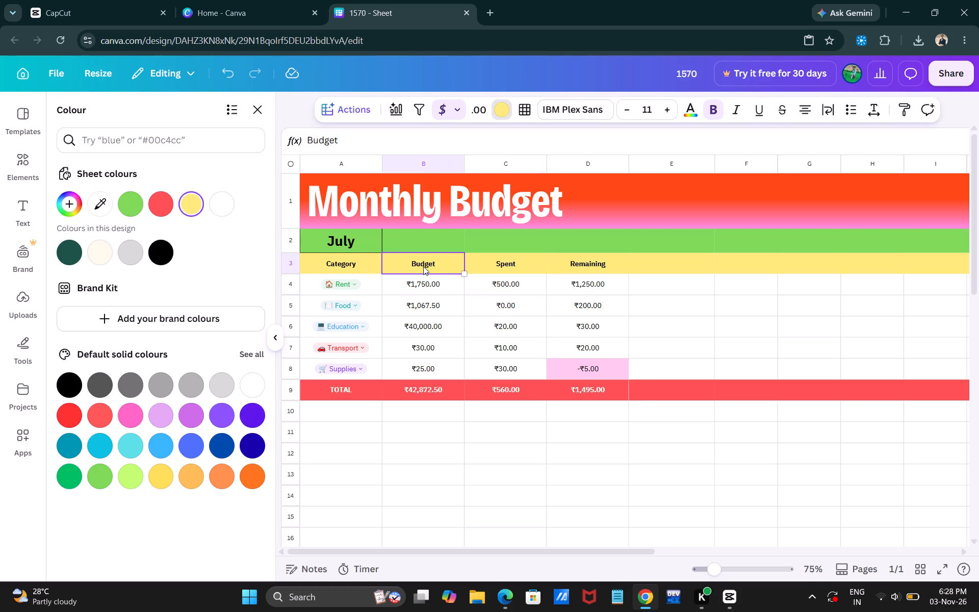
click(423, 266)
key(ctrl+v)
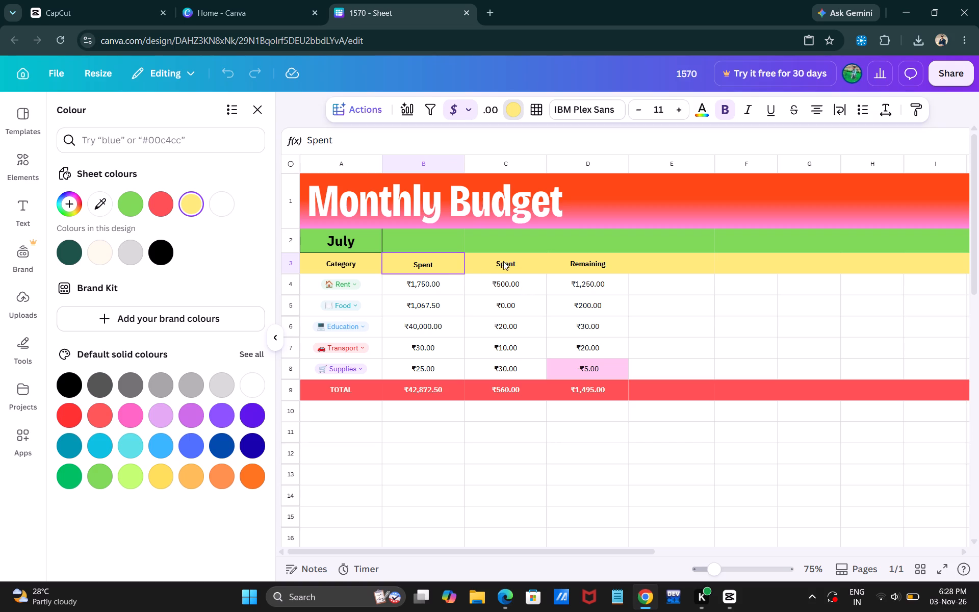
click(503, 261)
click(515, 346)
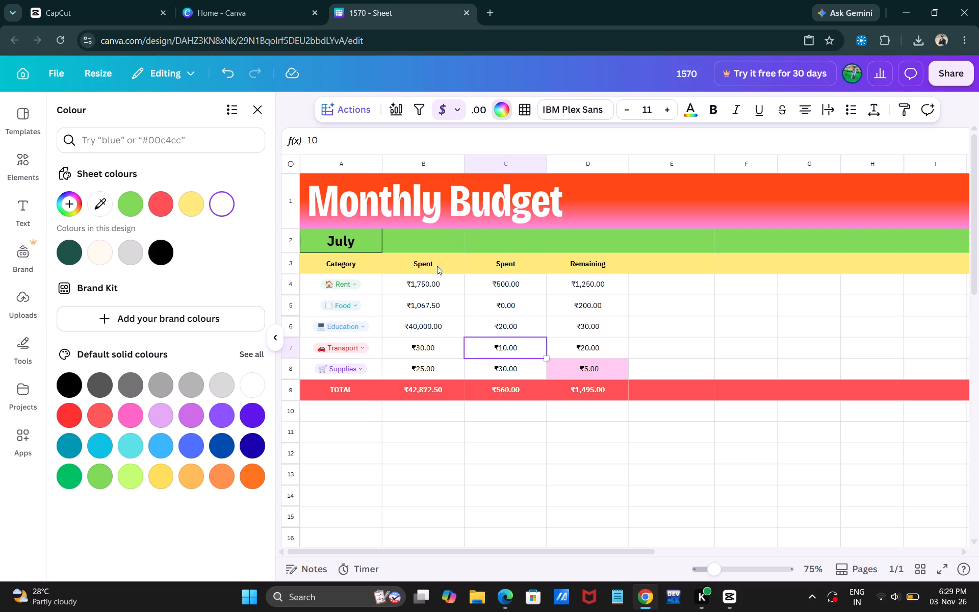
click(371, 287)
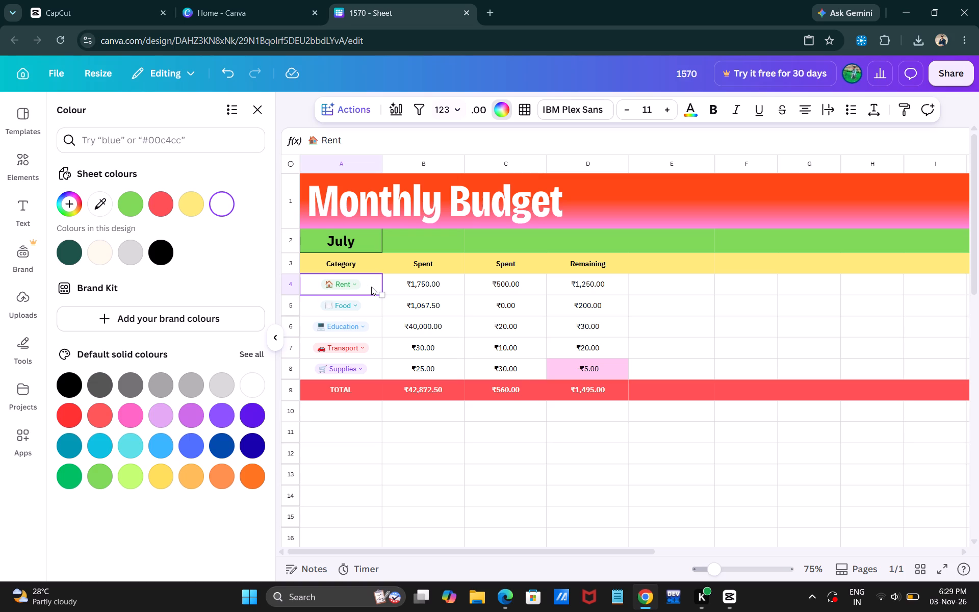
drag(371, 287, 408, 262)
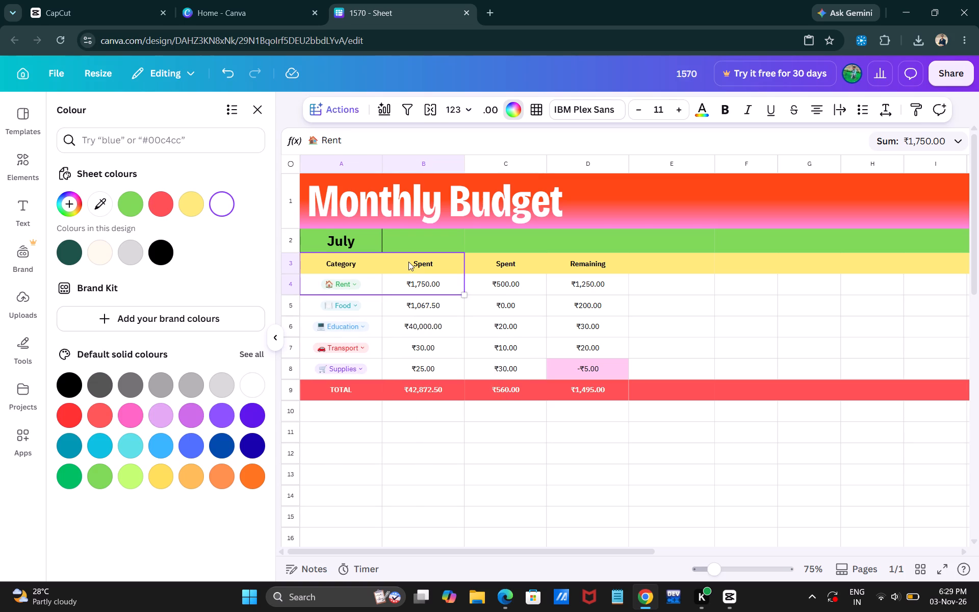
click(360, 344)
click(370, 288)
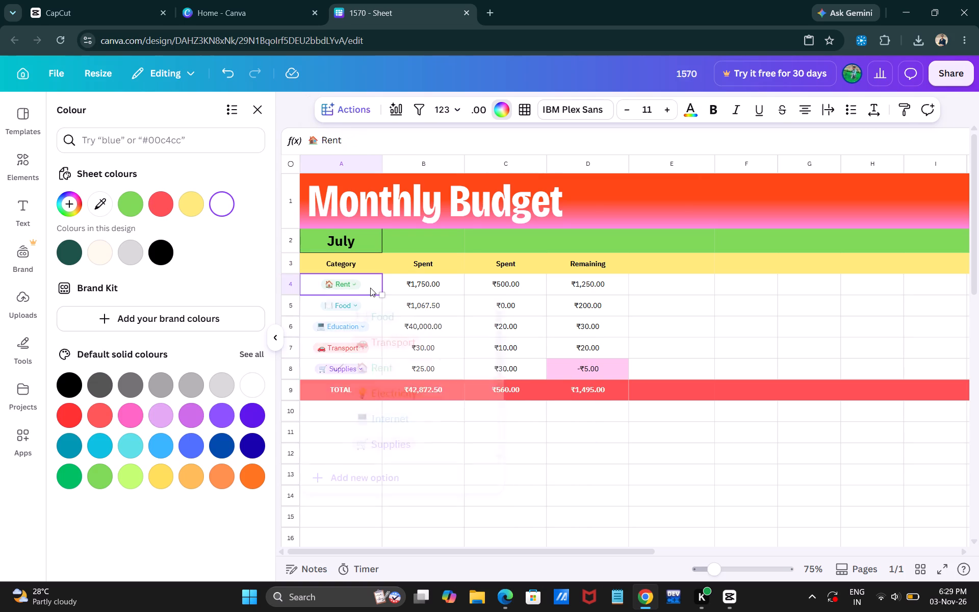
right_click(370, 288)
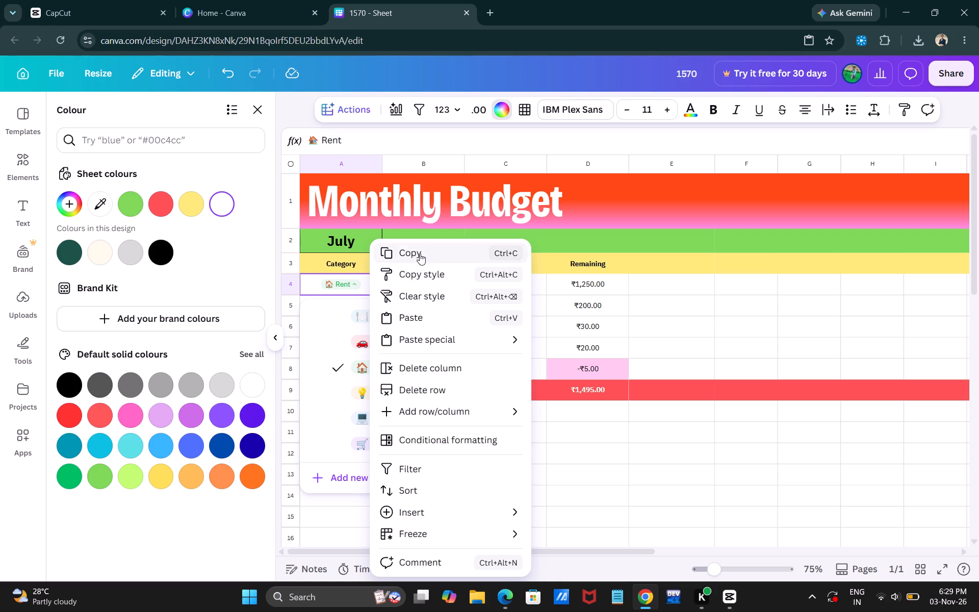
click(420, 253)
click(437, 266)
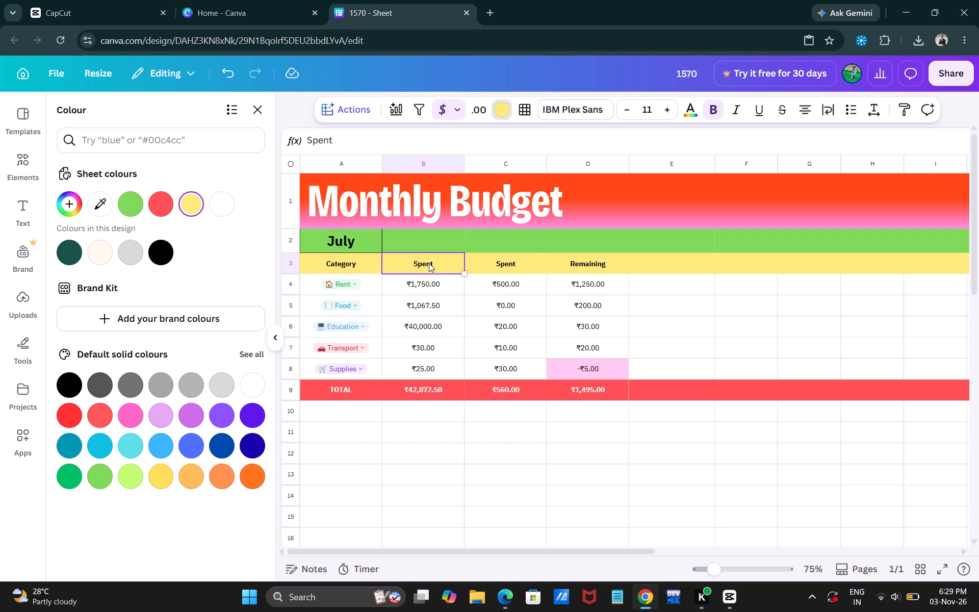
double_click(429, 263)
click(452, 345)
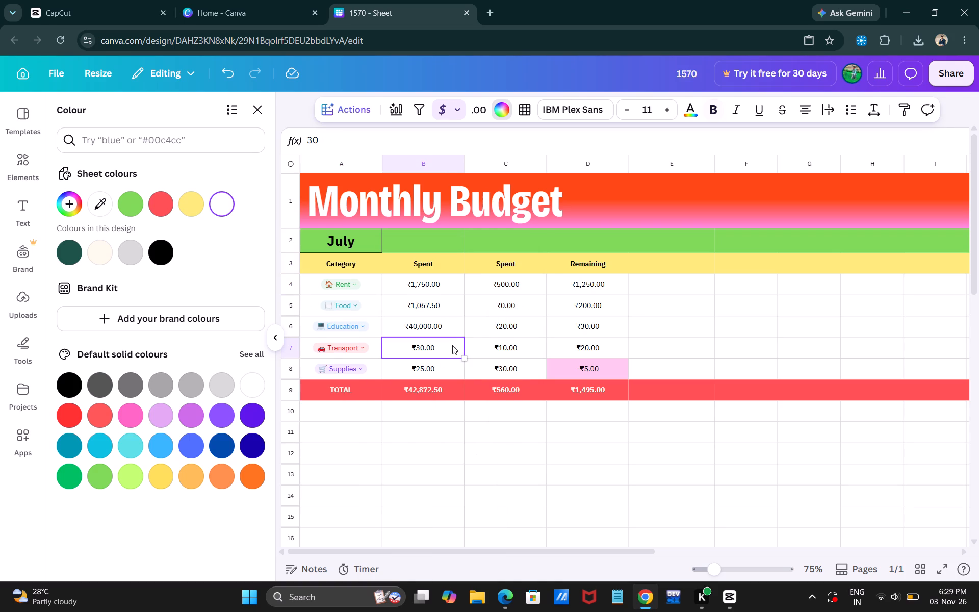
Paste the copied Rent category tag over the Spent header in cell B3.
click(434, 256)
right_click(434, 256)
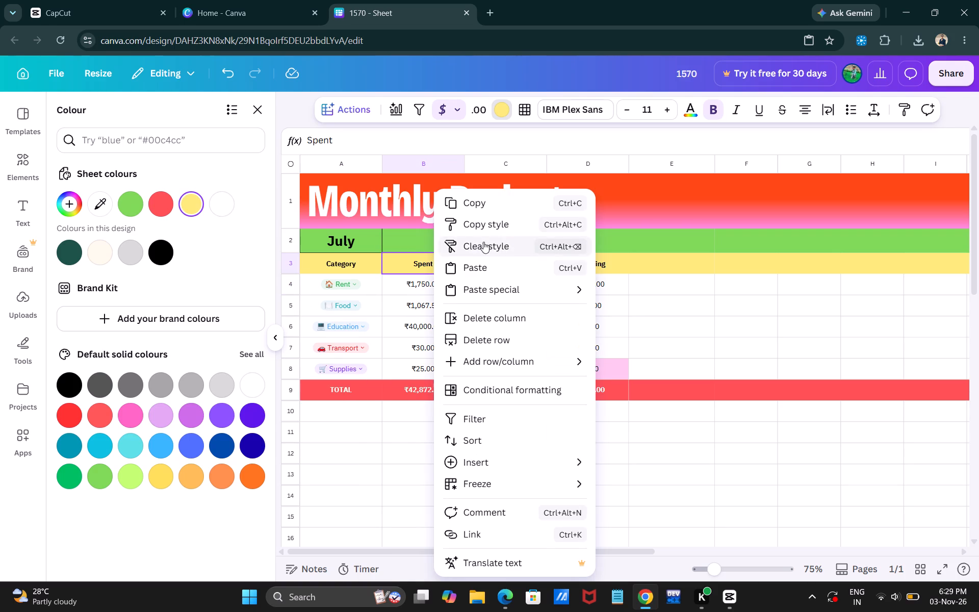
click(475, 265)
click(430, 314)
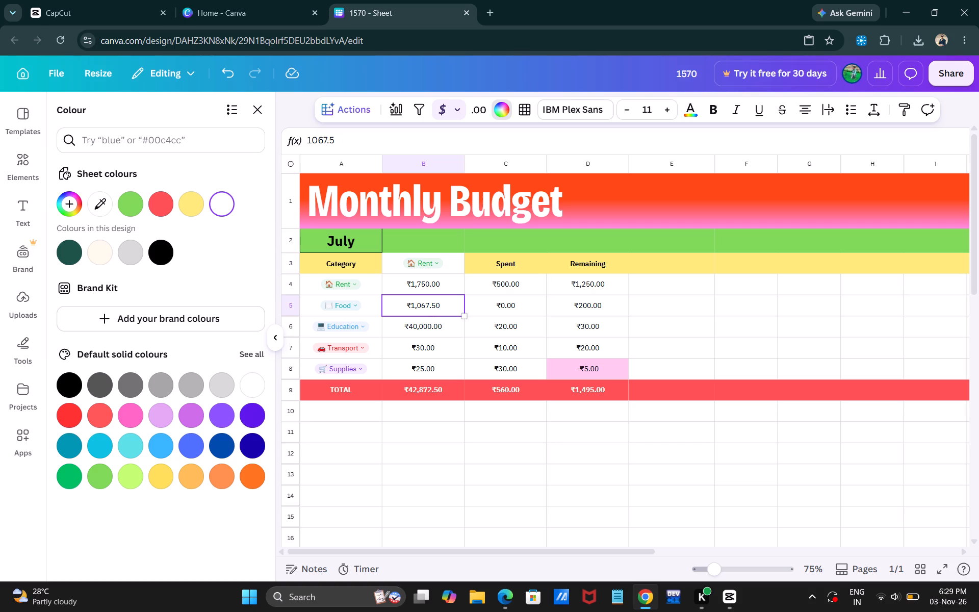
Copy the Food category tag from cell A5 and paste it over the Spent header in cell C3.
click(369, 306)
right_click(369, 306)
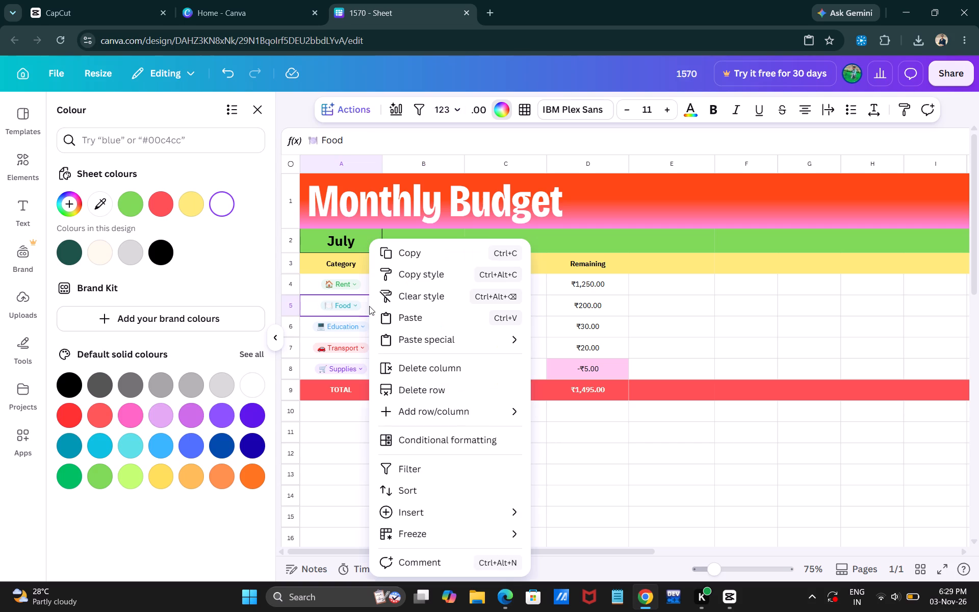
click(413, 257)
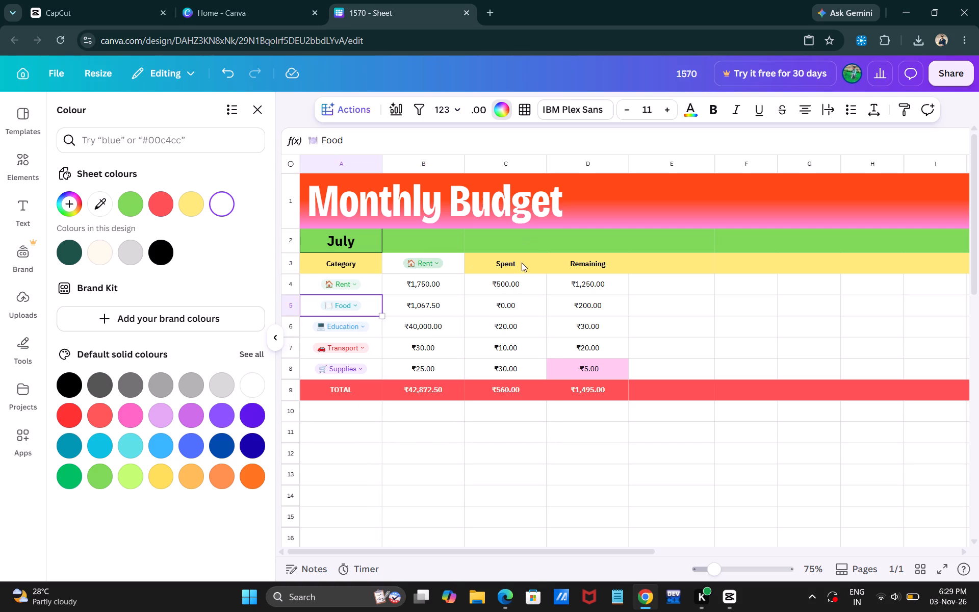
click(527, 262)
right_click(527, 262)
click(572, 269)
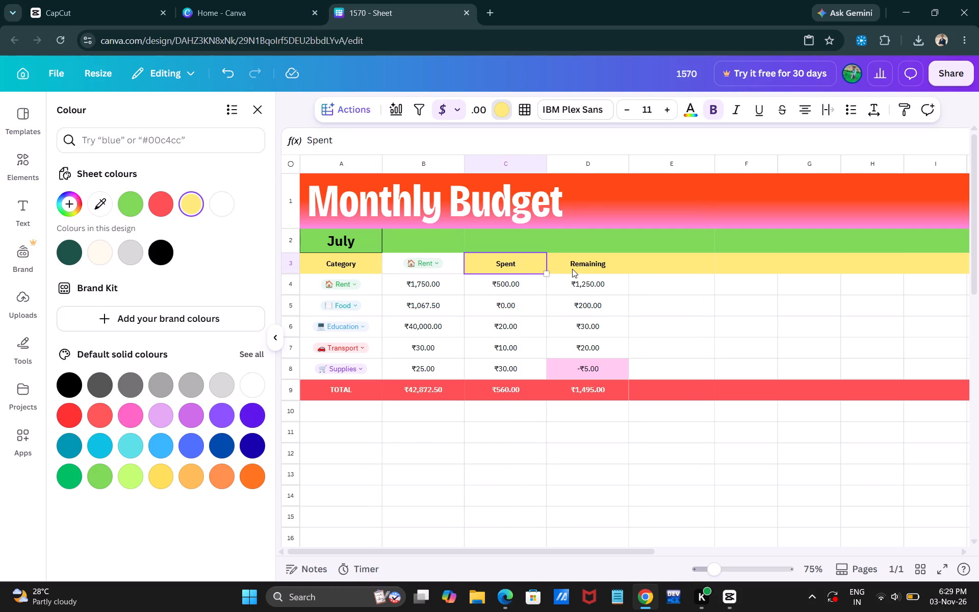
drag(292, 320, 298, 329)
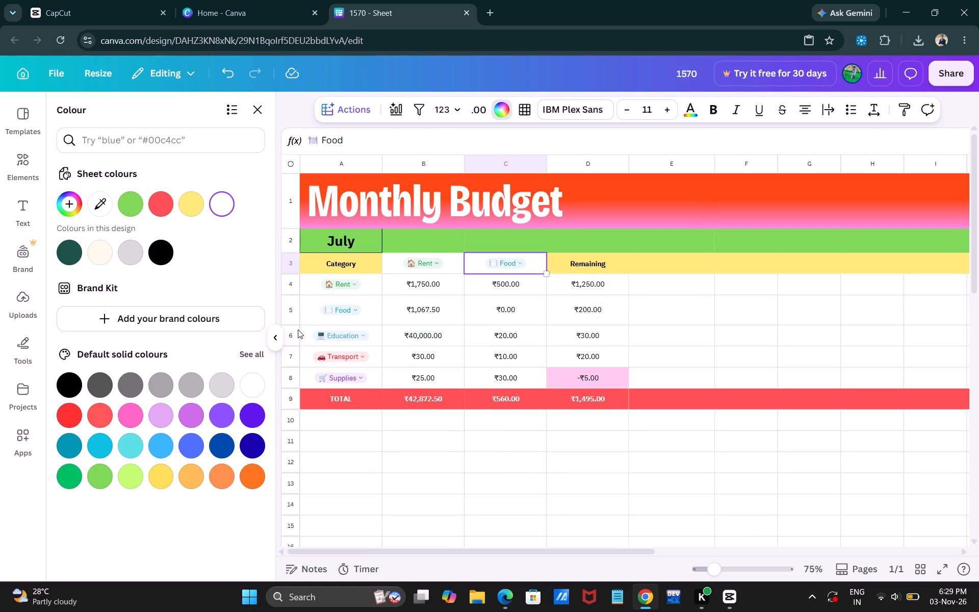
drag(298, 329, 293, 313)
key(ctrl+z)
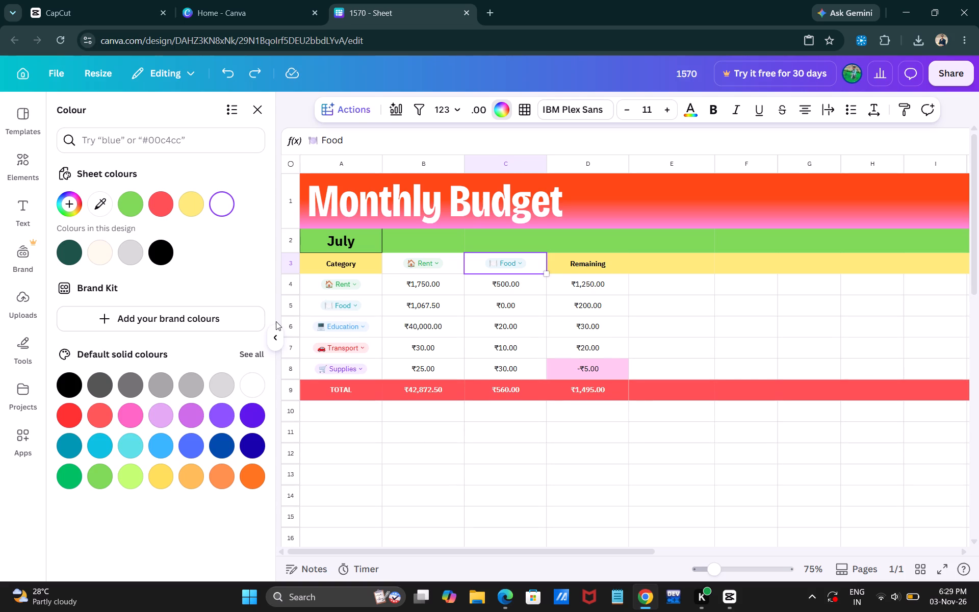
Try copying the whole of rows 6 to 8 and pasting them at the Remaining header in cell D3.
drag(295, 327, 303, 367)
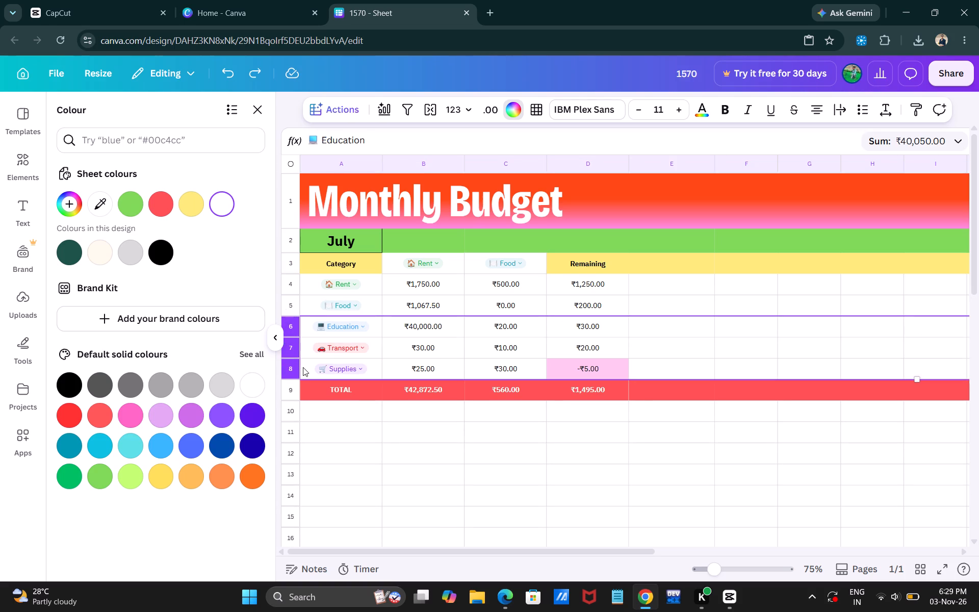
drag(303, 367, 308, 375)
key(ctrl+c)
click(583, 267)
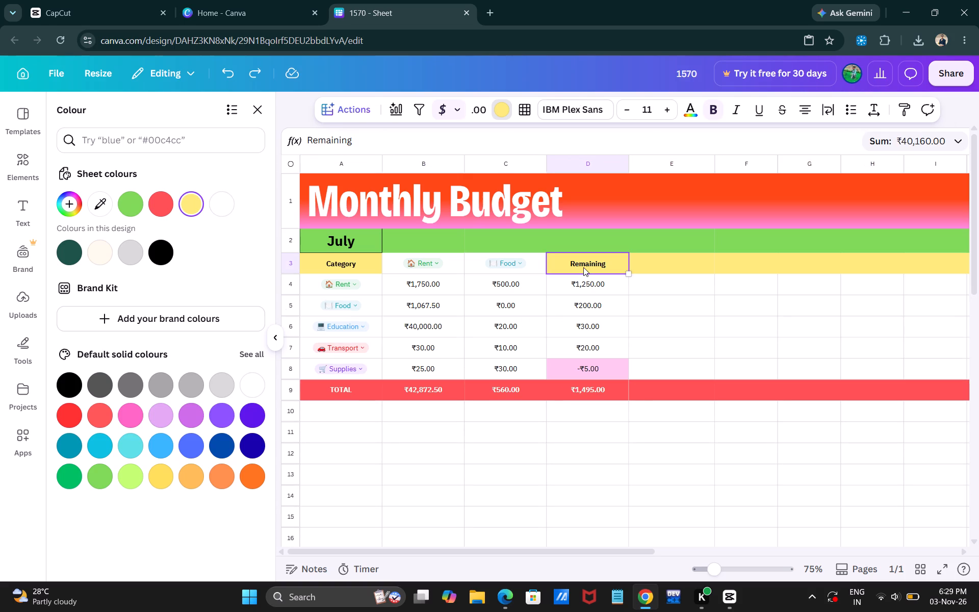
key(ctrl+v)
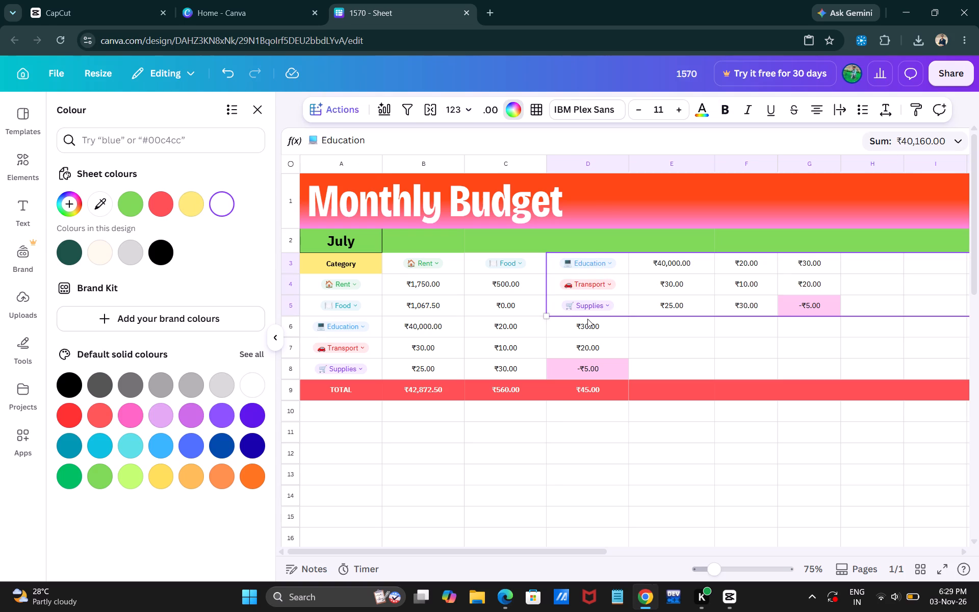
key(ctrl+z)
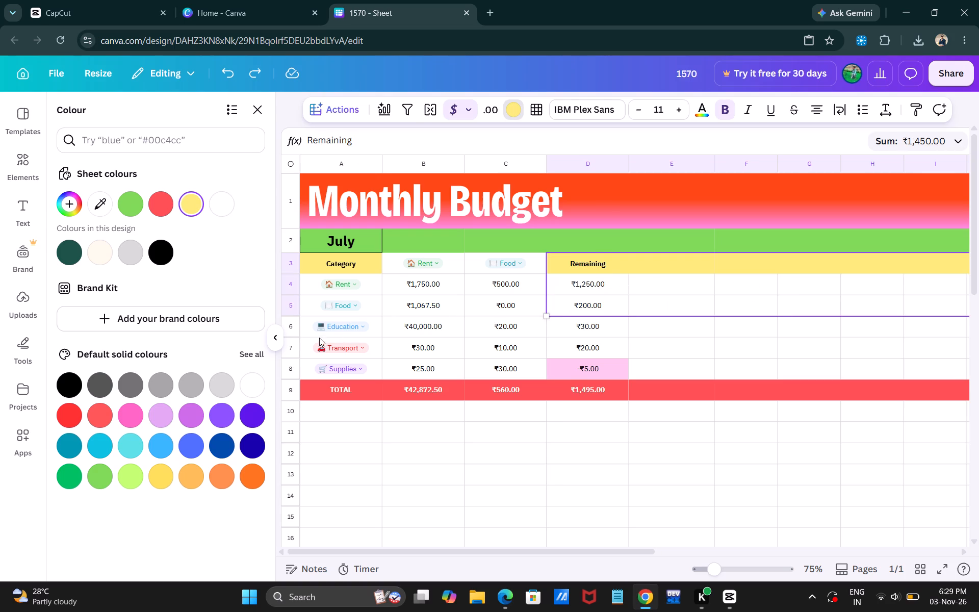
Copy the Education, Transport and Supplies tags from cells A6:A8 and paste them starting at the Remaining header in D3.
drag(290, 328, 308, 349)
click(308, 349)
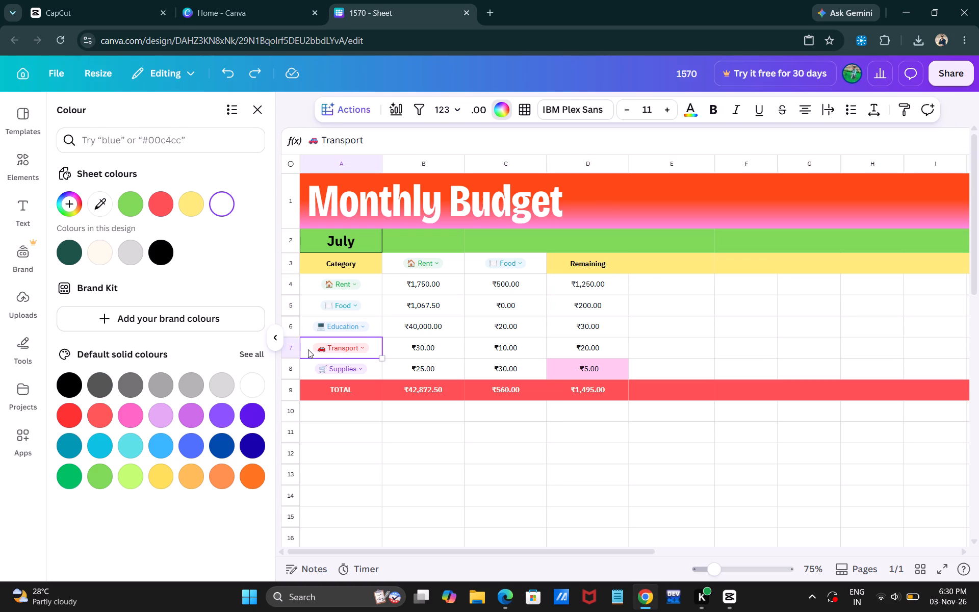
drag(372, 320, 372, 345)
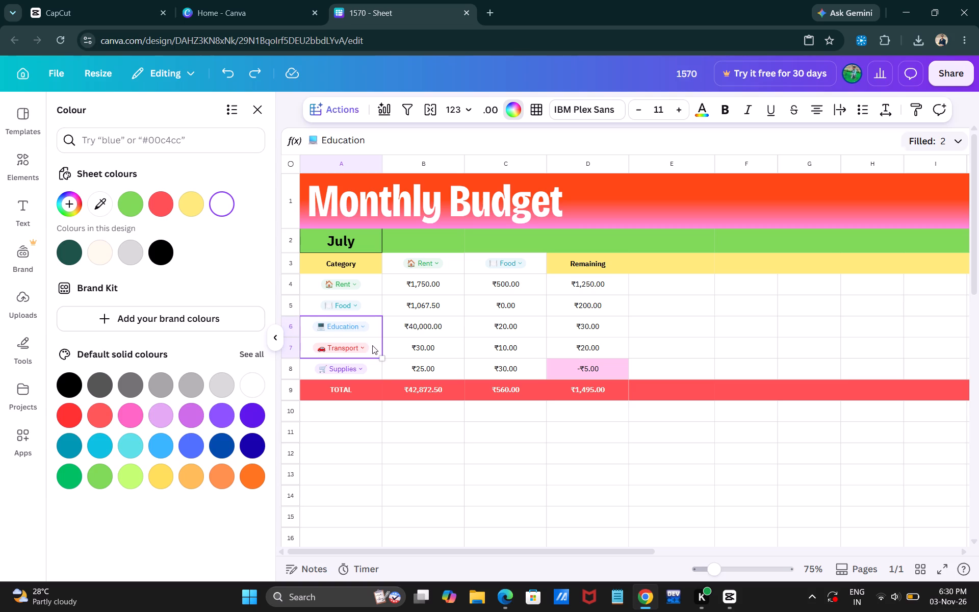
drag(372, 345, 372, 364)
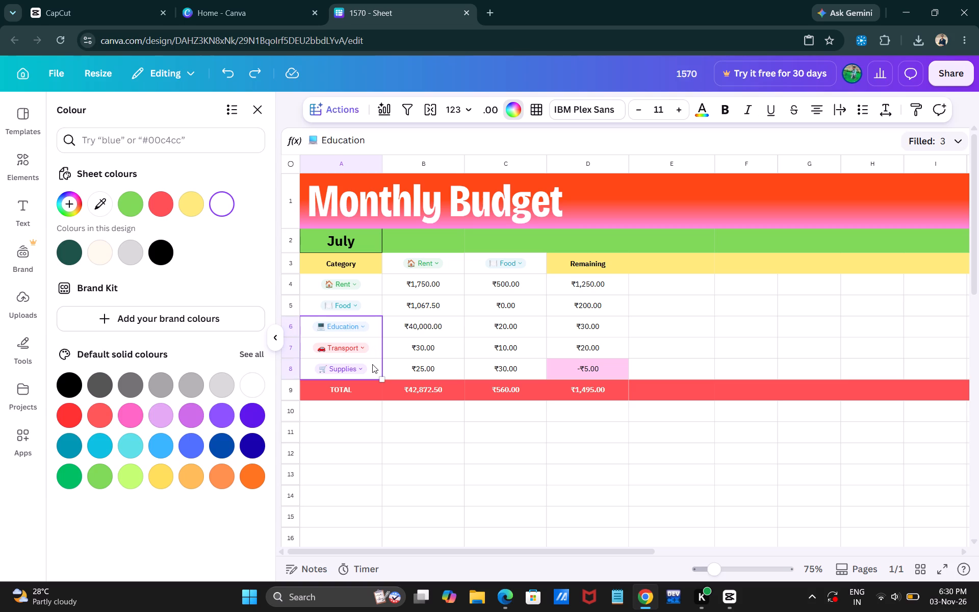
key(ctrl+c)
click(571, 263)
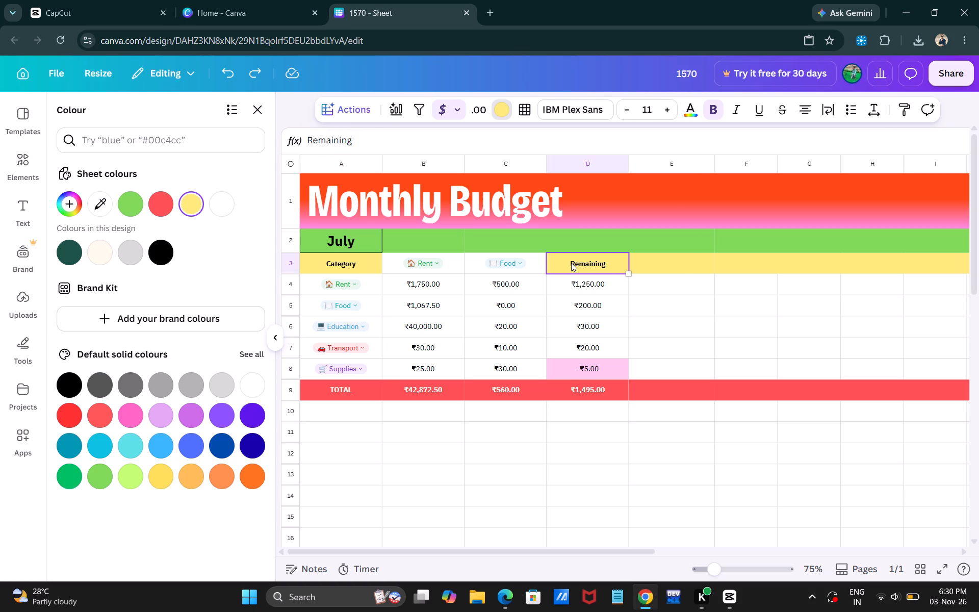
key(ctrl+v)
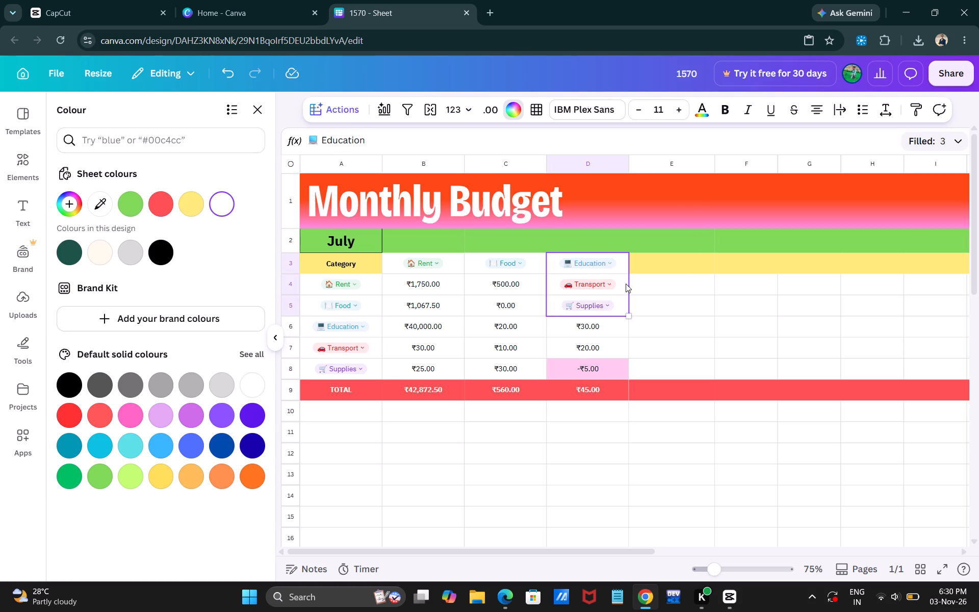
Copy the Transport tag from cell D4 into E3 and move the Supplies tag from D5 to F3.
click(624, 286)
key(ctrl+c)
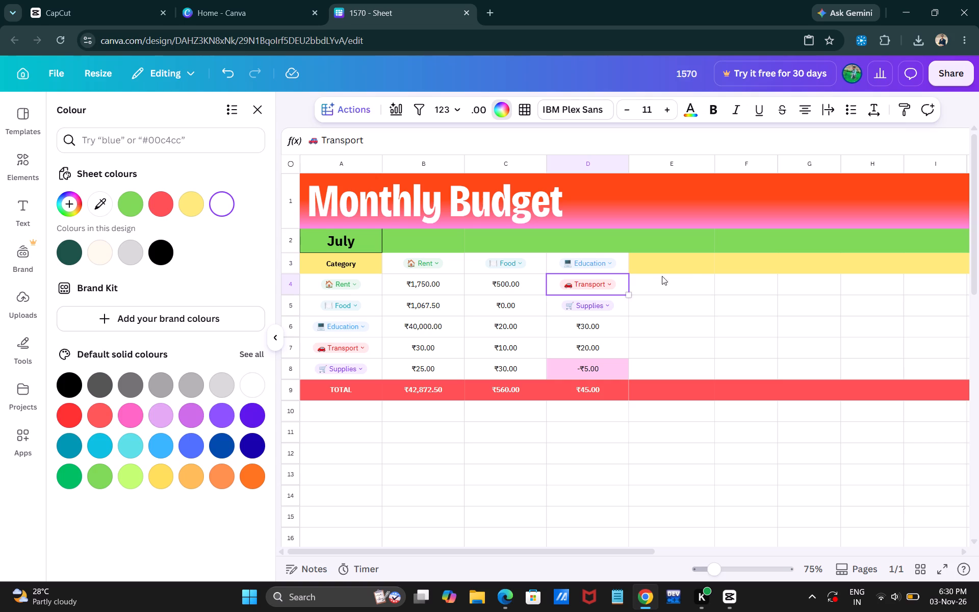
click(684, 262)
key(ctrl+v)
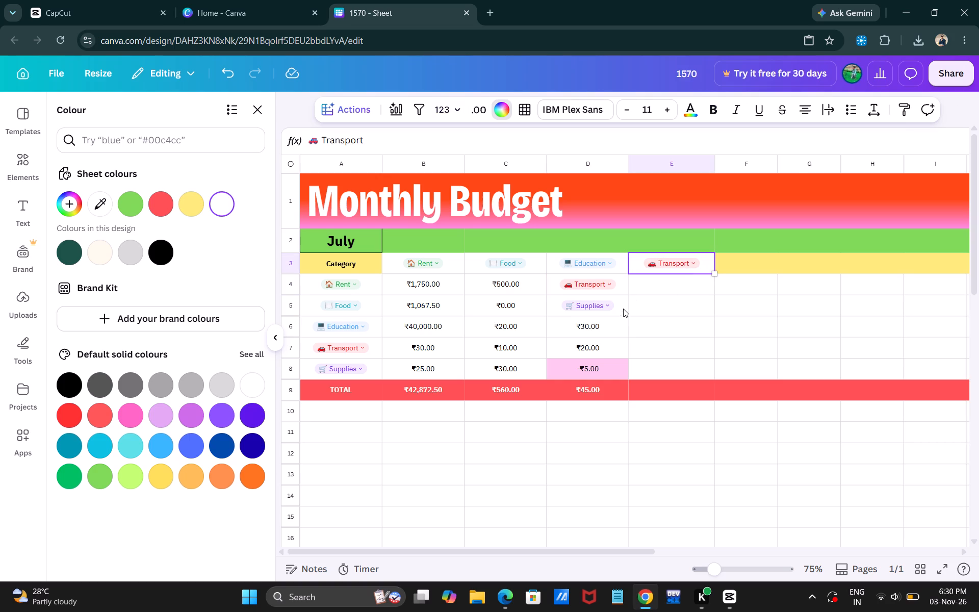
click(624, 306)
key(ctrl+x)
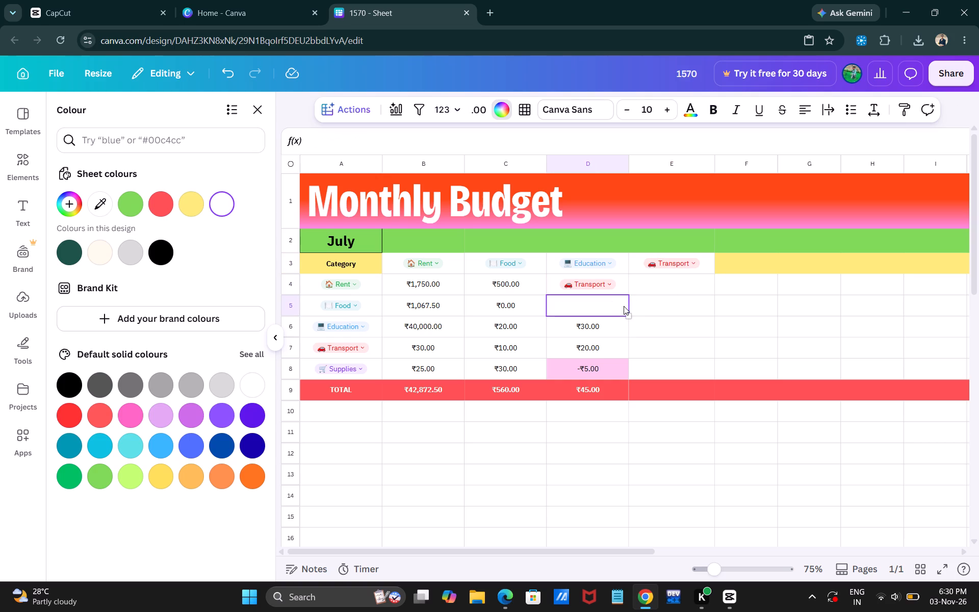
click(736, 261)
key(ctrl+v)
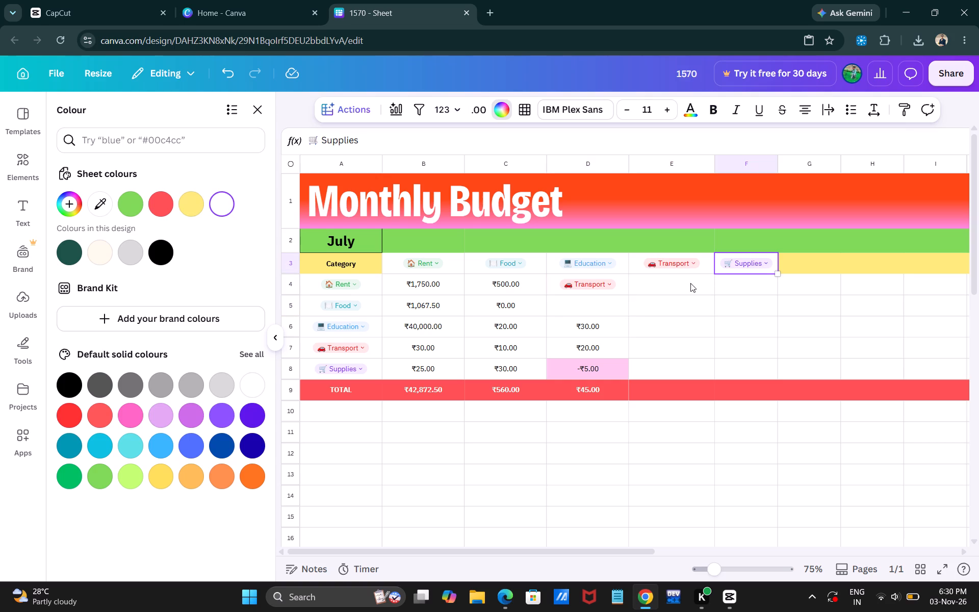
Clear the leftover Transport tag and its dropdown from cell D4.
click(622, 284)
key(BackSpace)
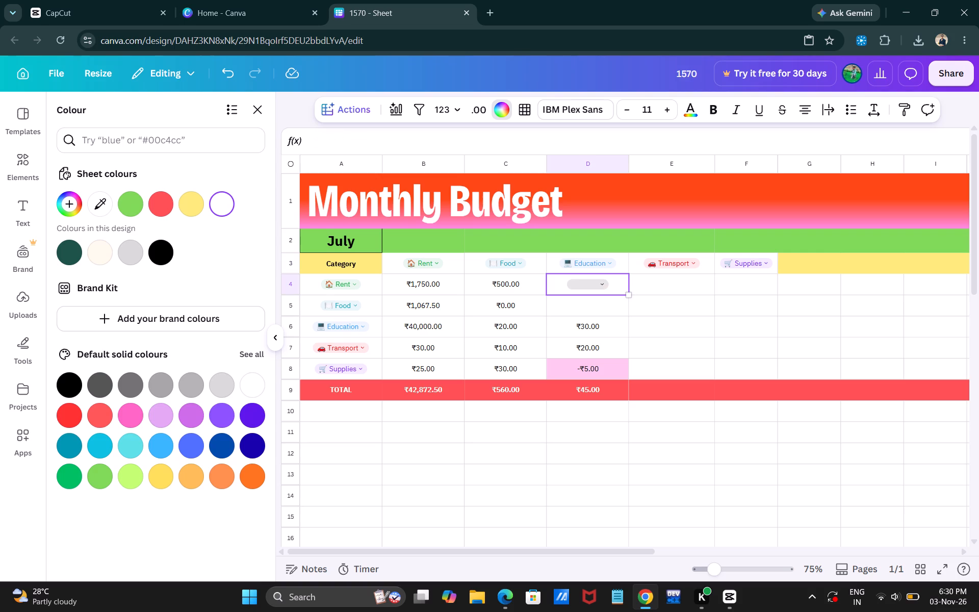
key(Delete)
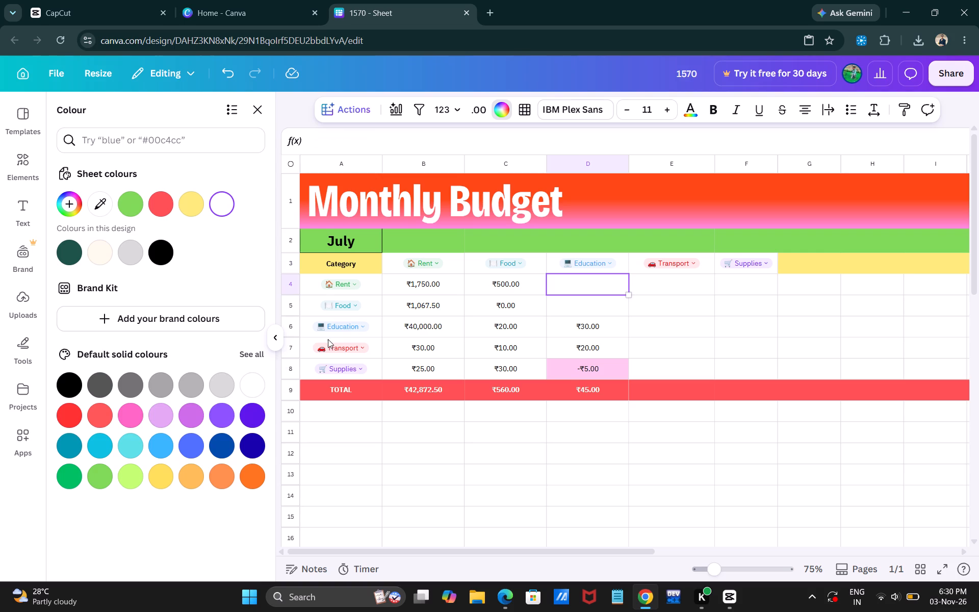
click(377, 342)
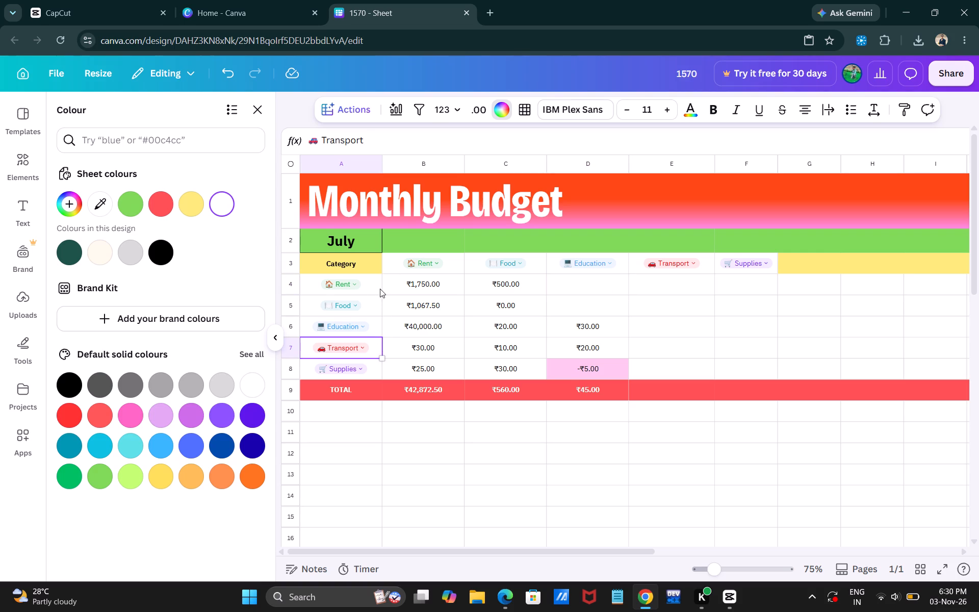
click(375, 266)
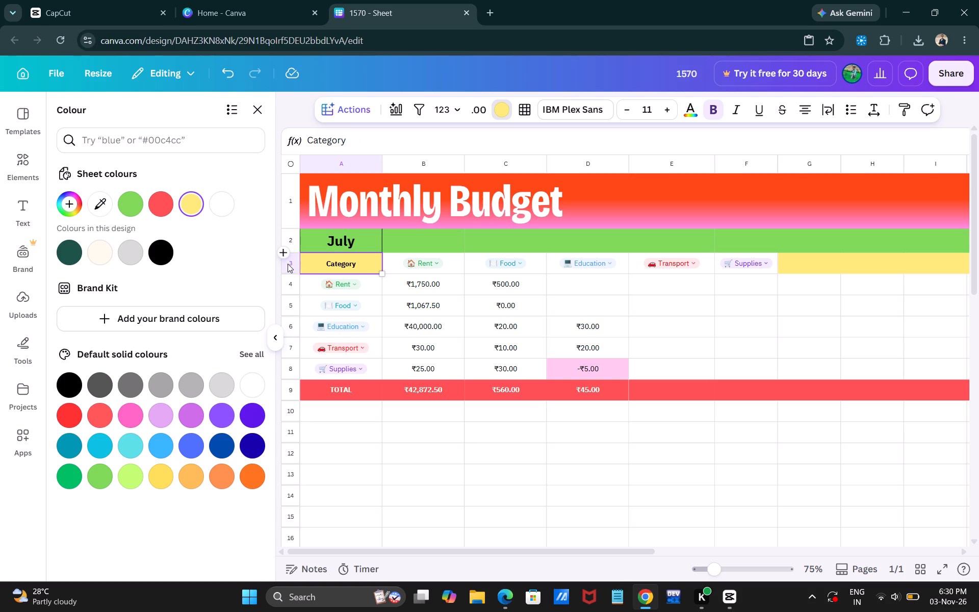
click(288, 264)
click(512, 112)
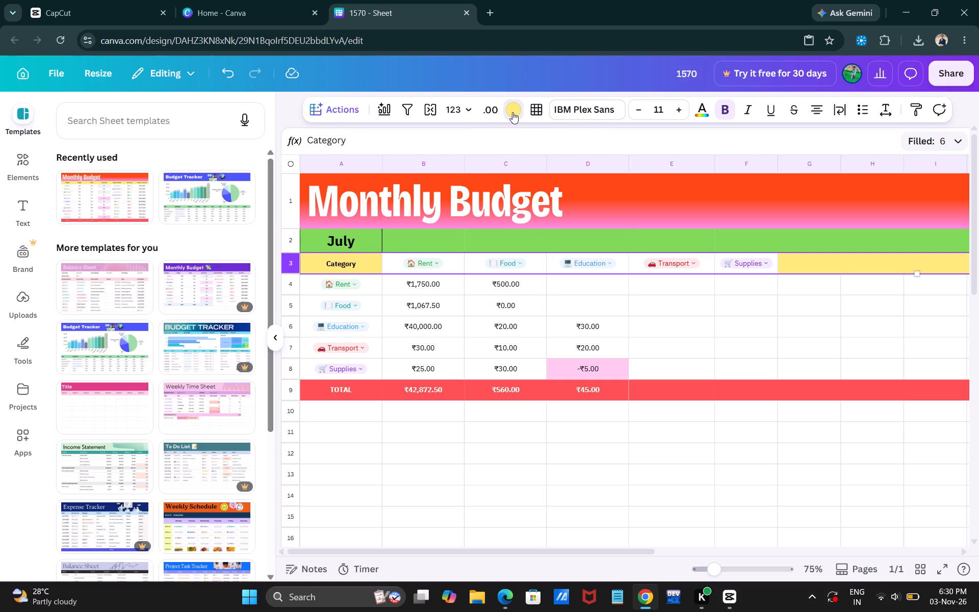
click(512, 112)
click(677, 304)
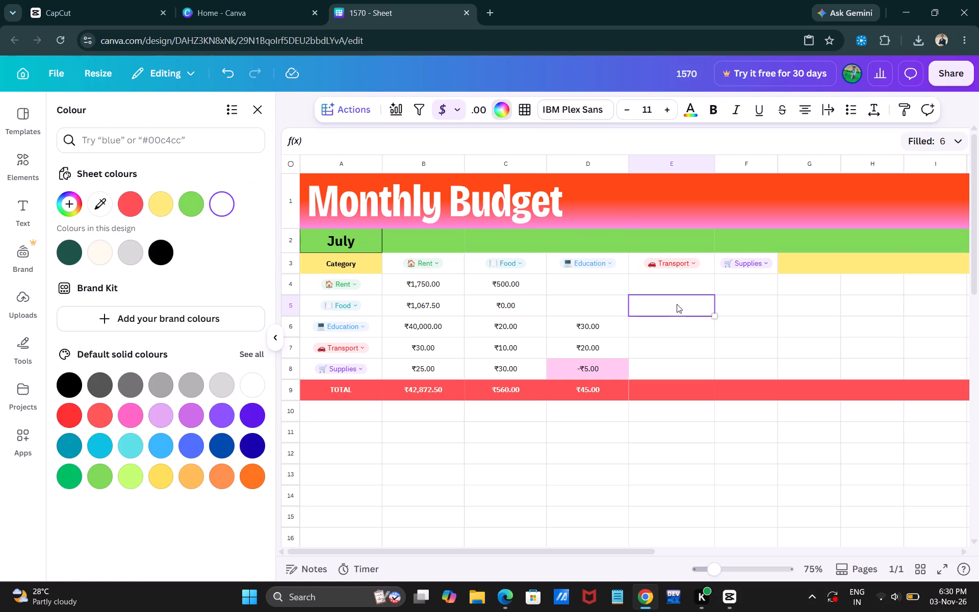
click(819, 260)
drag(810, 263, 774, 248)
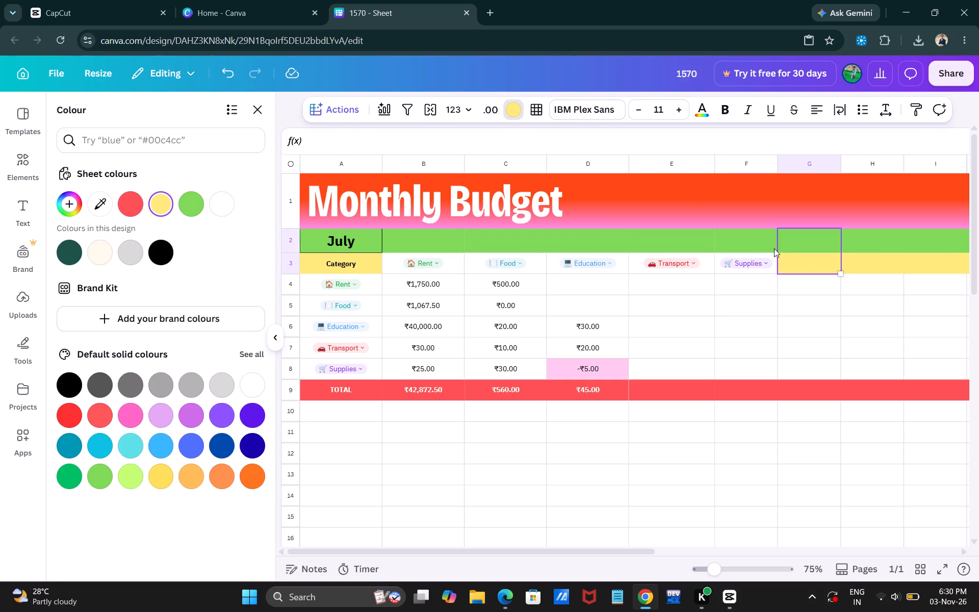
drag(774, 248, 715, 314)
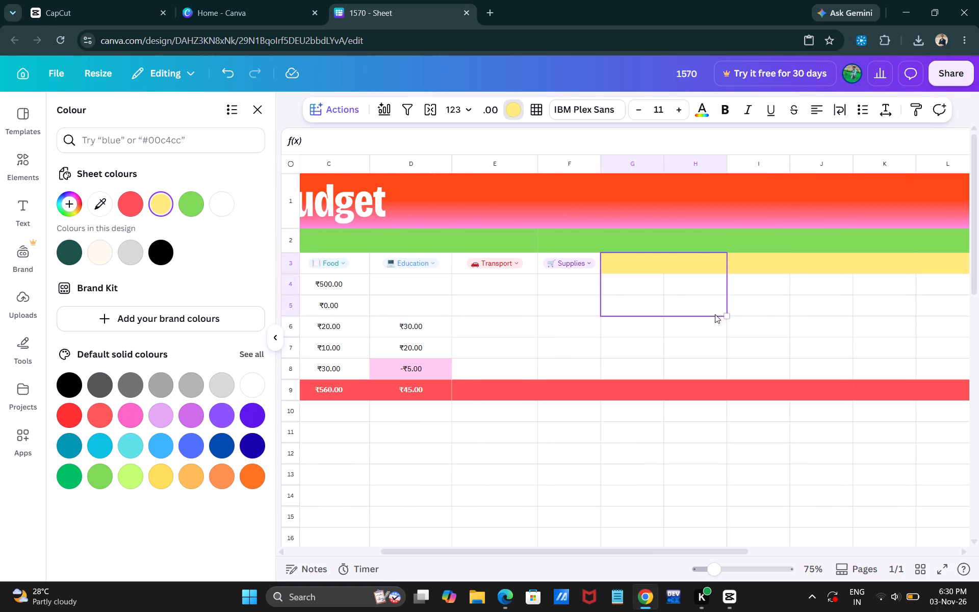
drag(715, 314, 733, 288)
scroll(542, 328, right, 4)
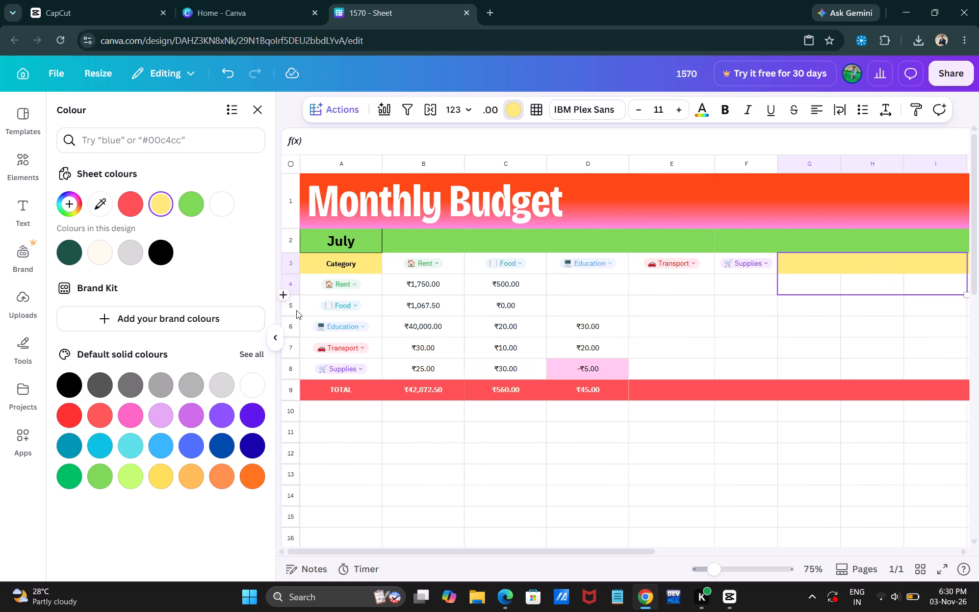
Delete the five category tags, Rent through Supplies, and their dropdowns from cells A4:A8 of the Category column.
click(373, 285)
click(373, 285)
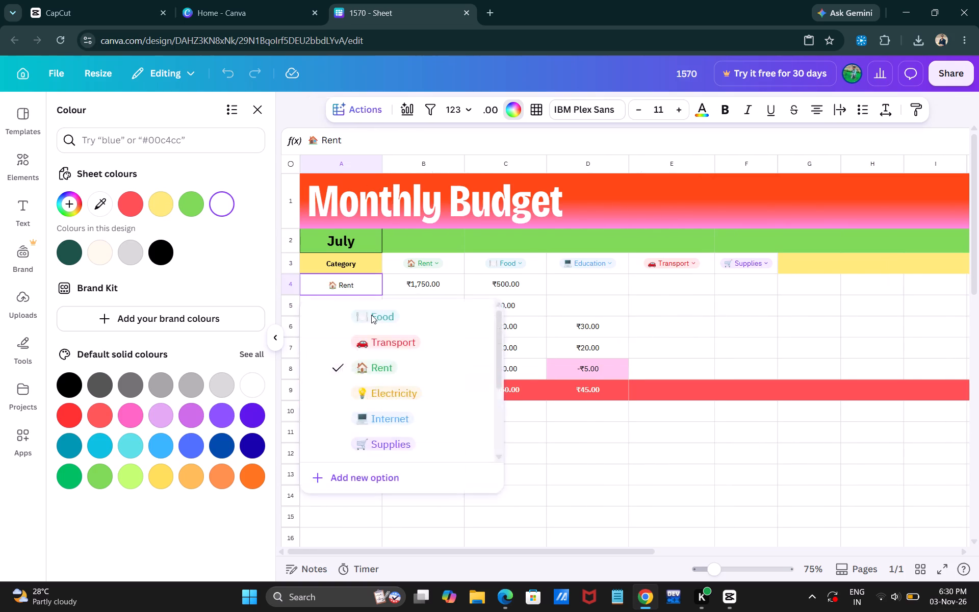
drag(371, 286, 366, 392)
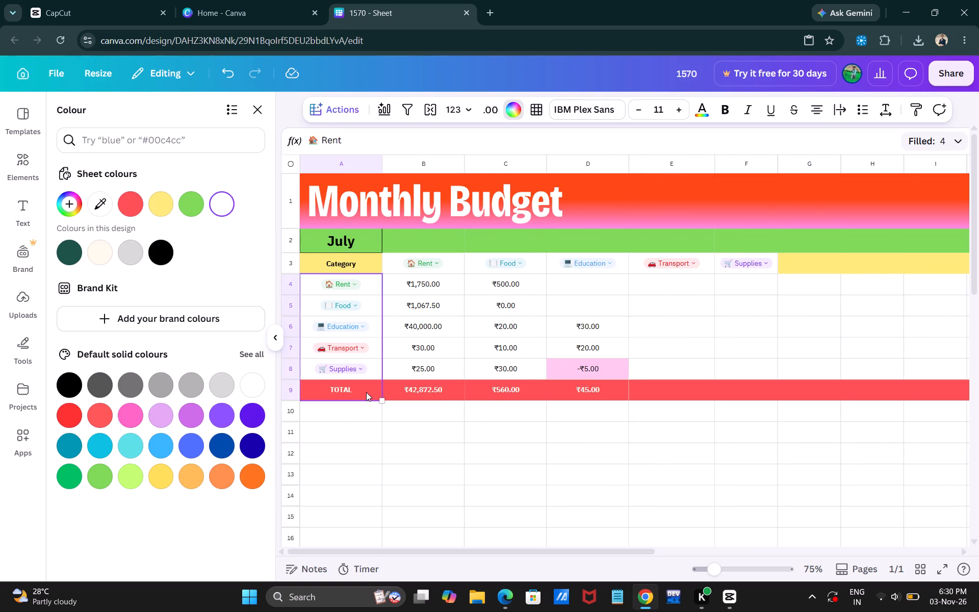
click(366, 392)
drag(375, 285, 371, 362)
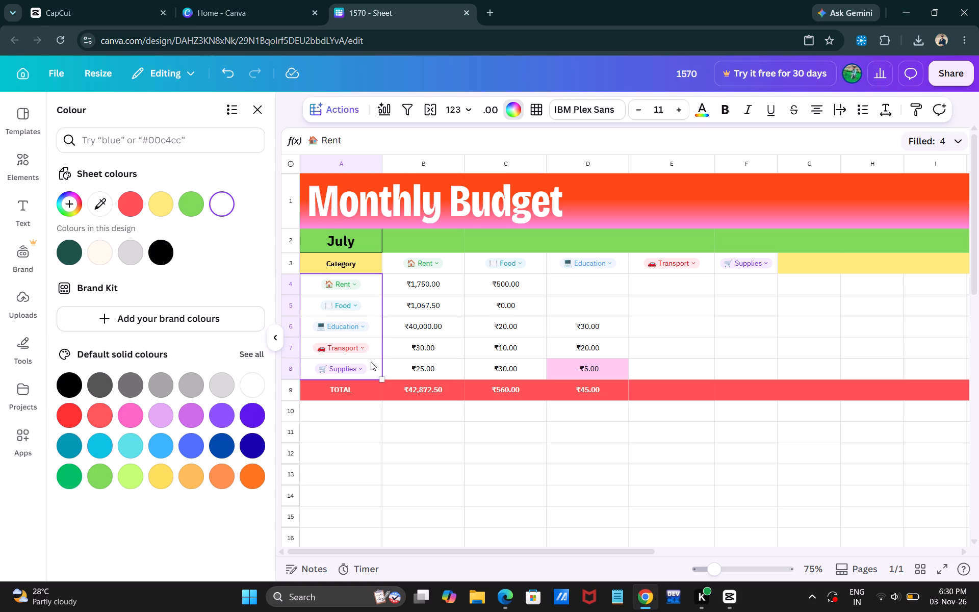
drag(371, 362, 370, 364)
key(Delete)
key(BackSpace)
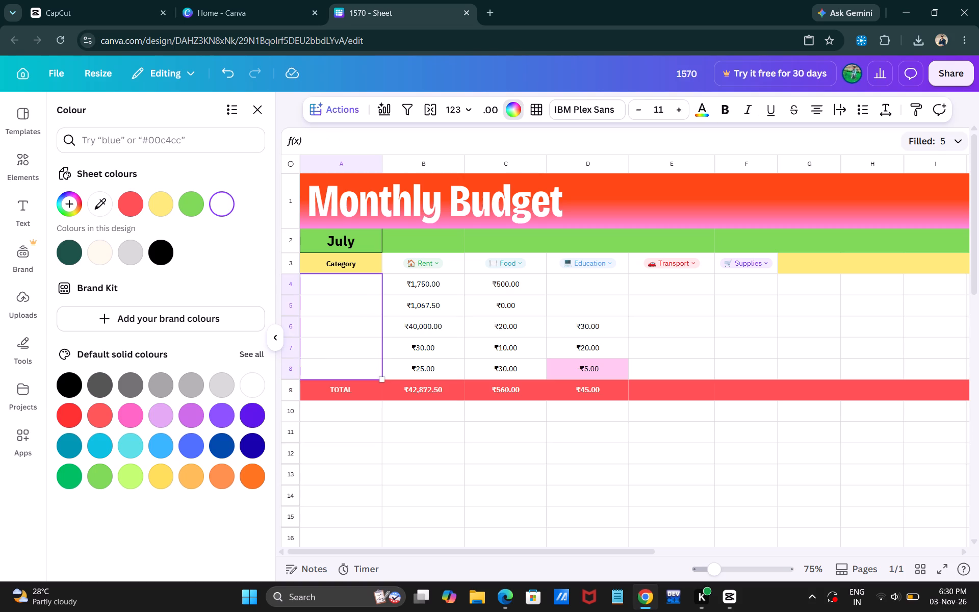
click(364, 427)
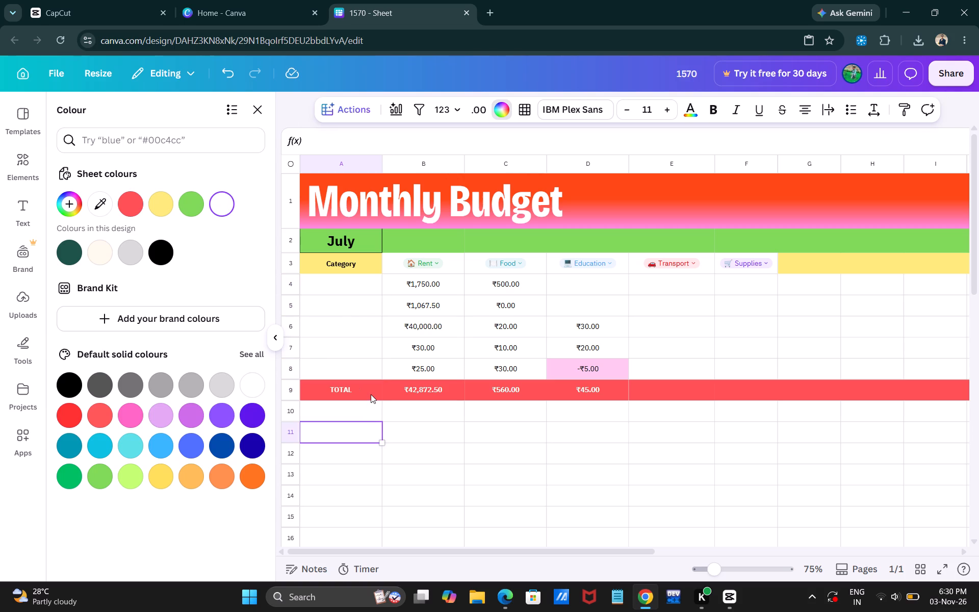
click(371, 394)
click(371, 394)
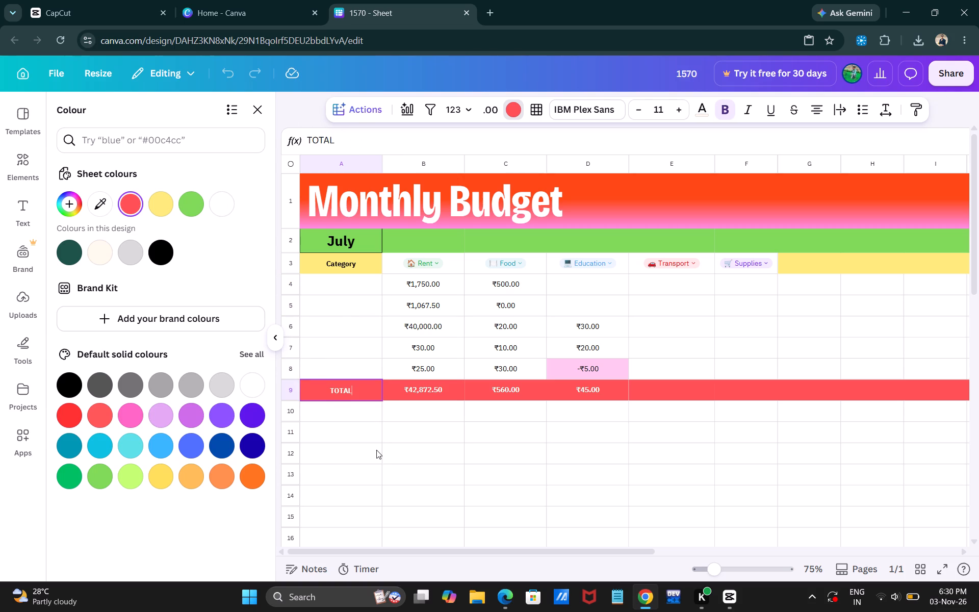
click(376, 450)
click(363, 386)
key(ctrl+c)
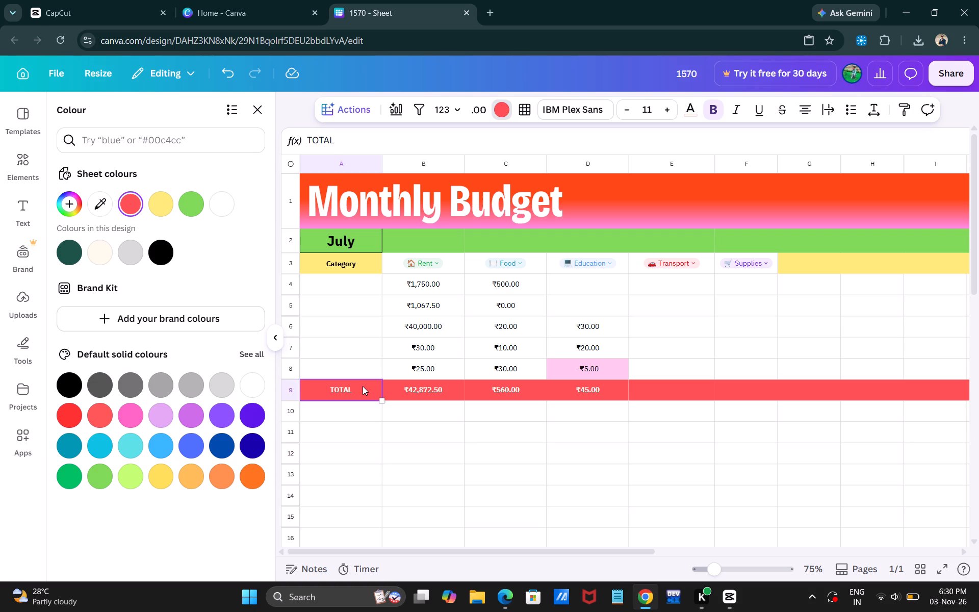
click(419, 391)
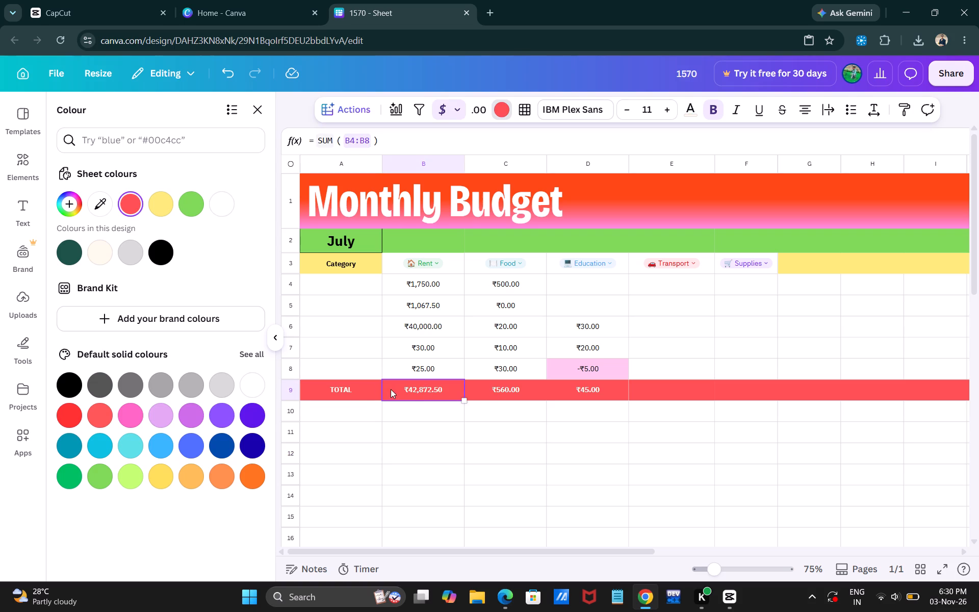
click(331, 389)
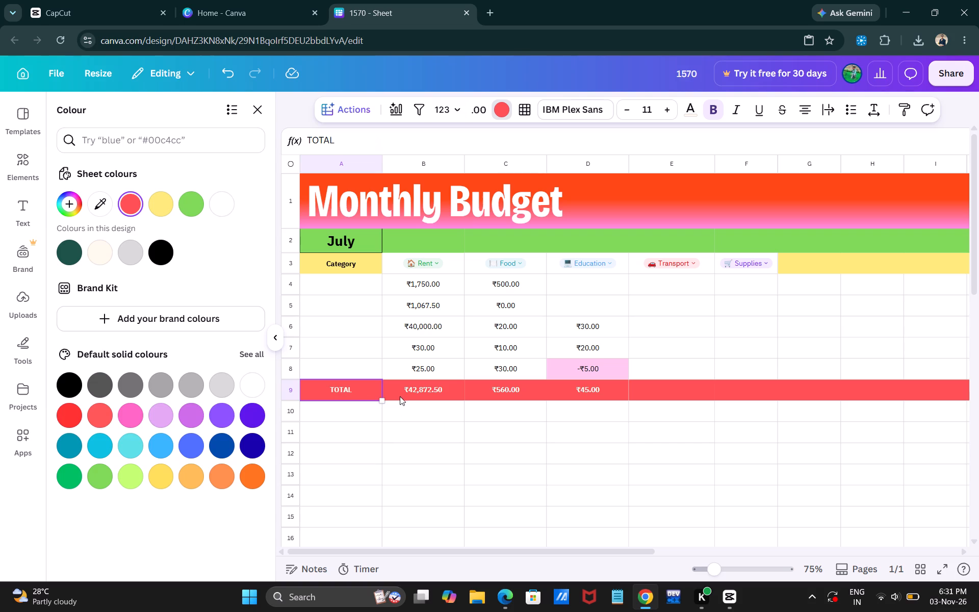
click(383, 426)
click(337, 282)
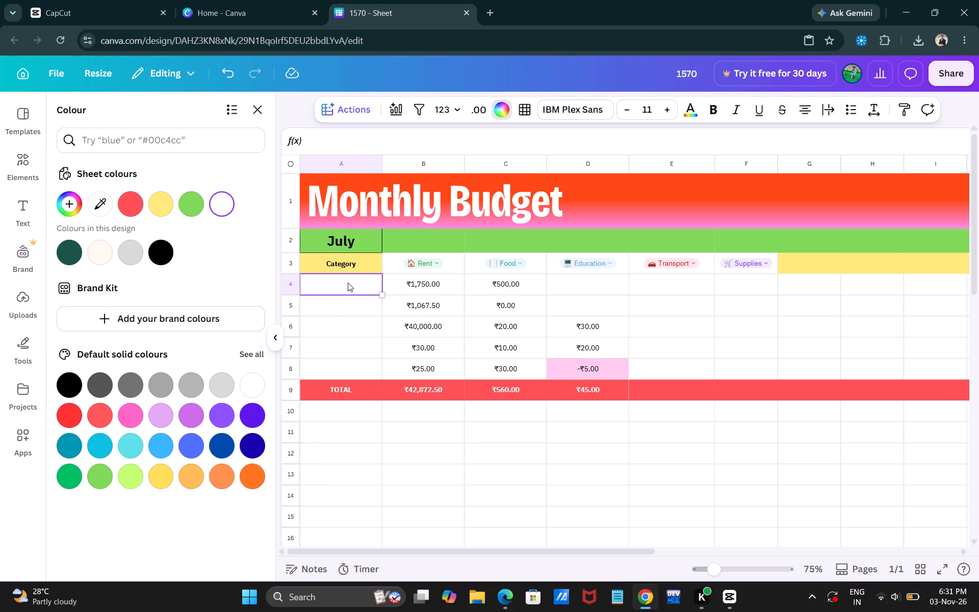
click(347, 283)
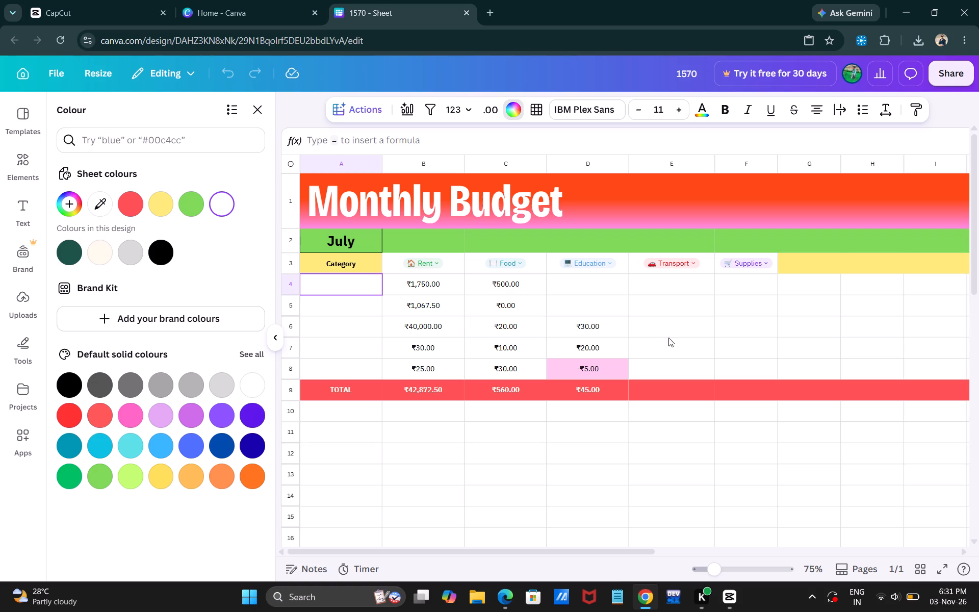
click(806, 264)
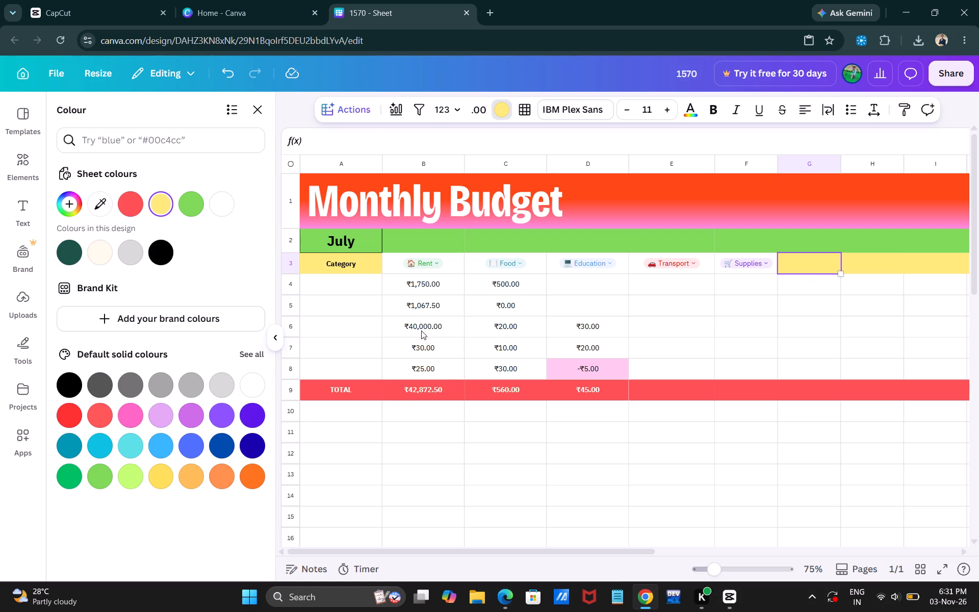
Copy the ₹1,067.50 amount from B5 to C4 under Food and the ₹40,000.00 amount from B6 to D4 under Education.
click(424, 348)
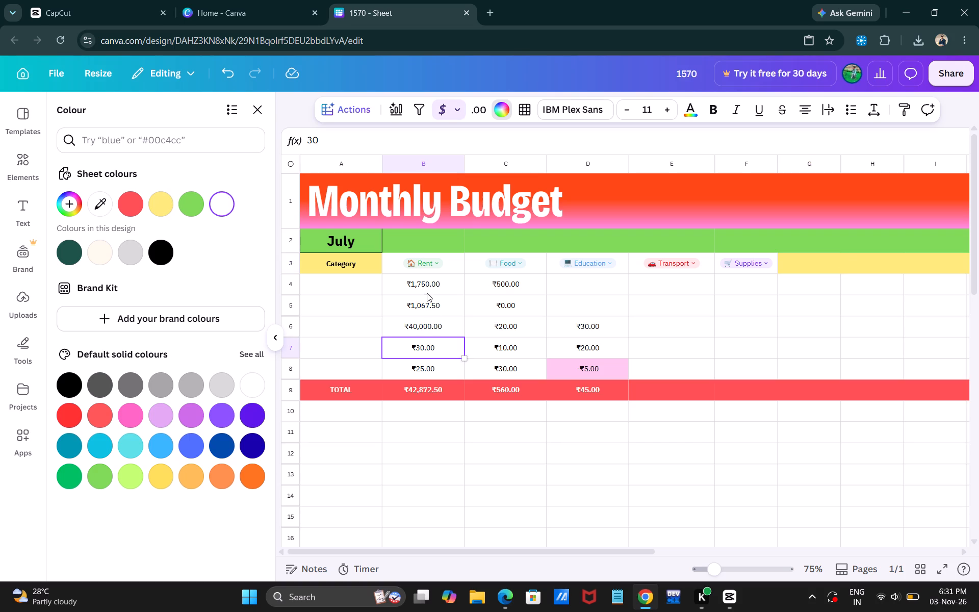
click(415, 306)
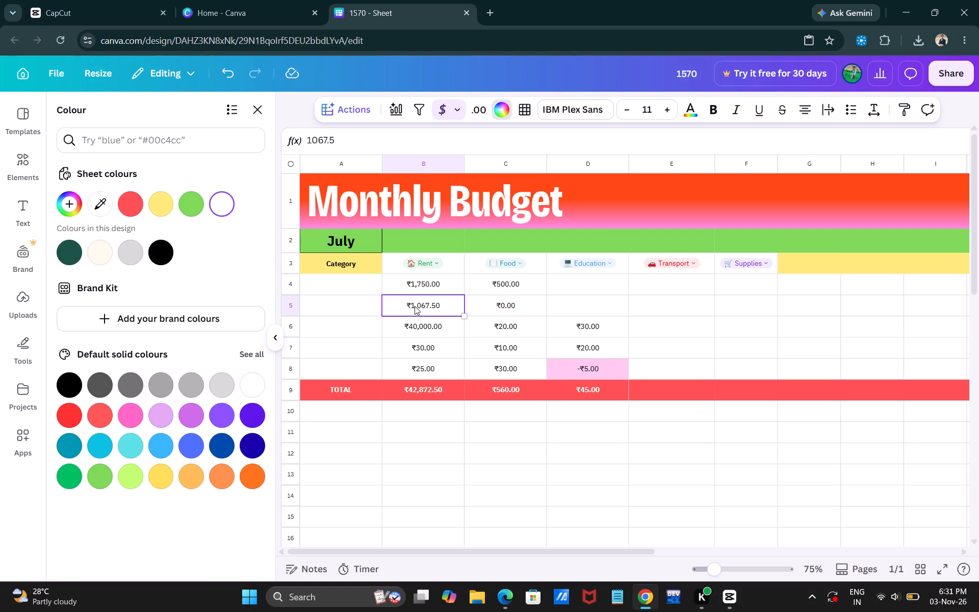
key(ctrl+c)
click(517, 283)
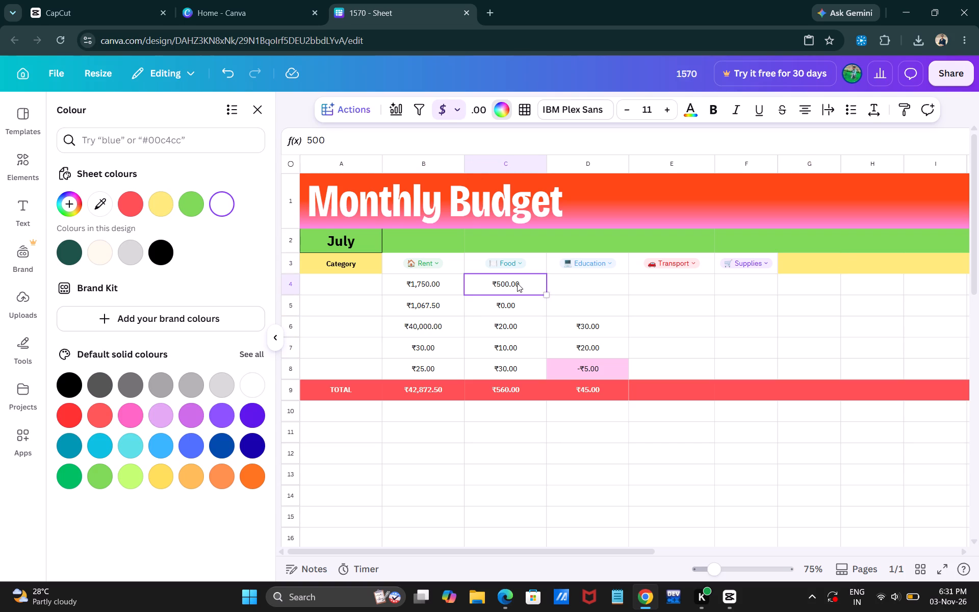
key(ctrl+v)
click(431, 330)
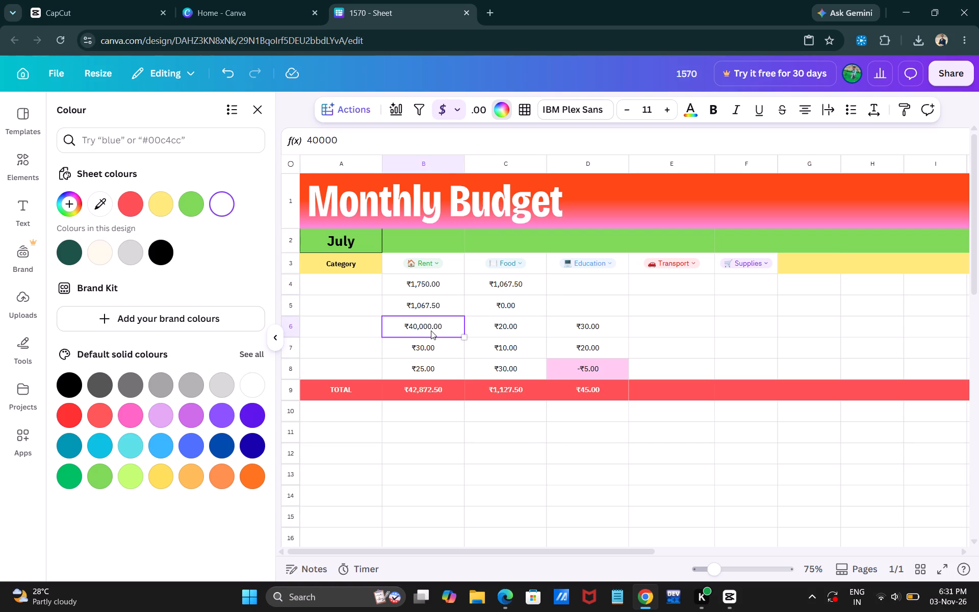
key(ctrl+c)
click(562, 277)
key(ctrl+v)
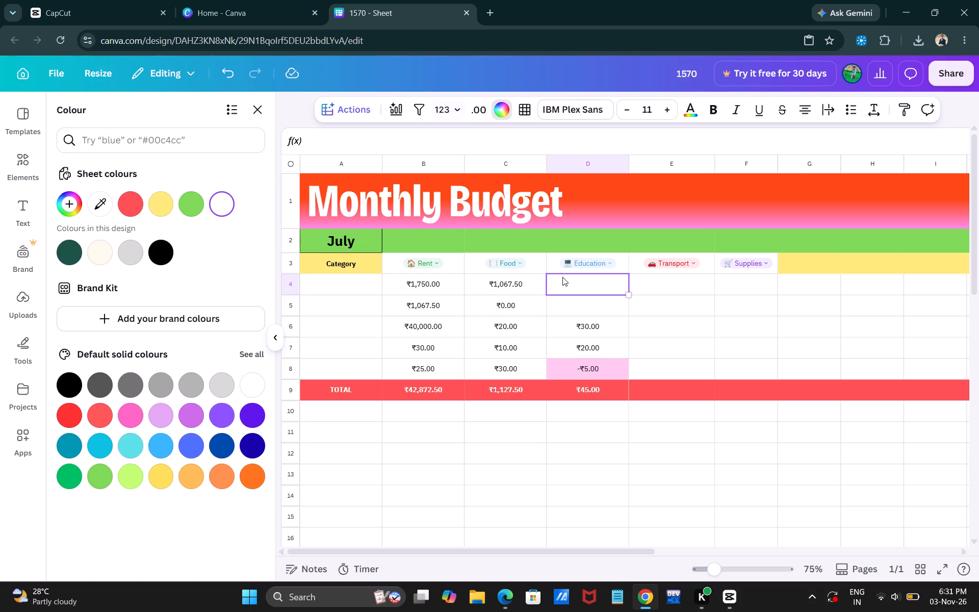
Clear the amounts in cells B7 and B8 of the Rent column.
click(433, 348)
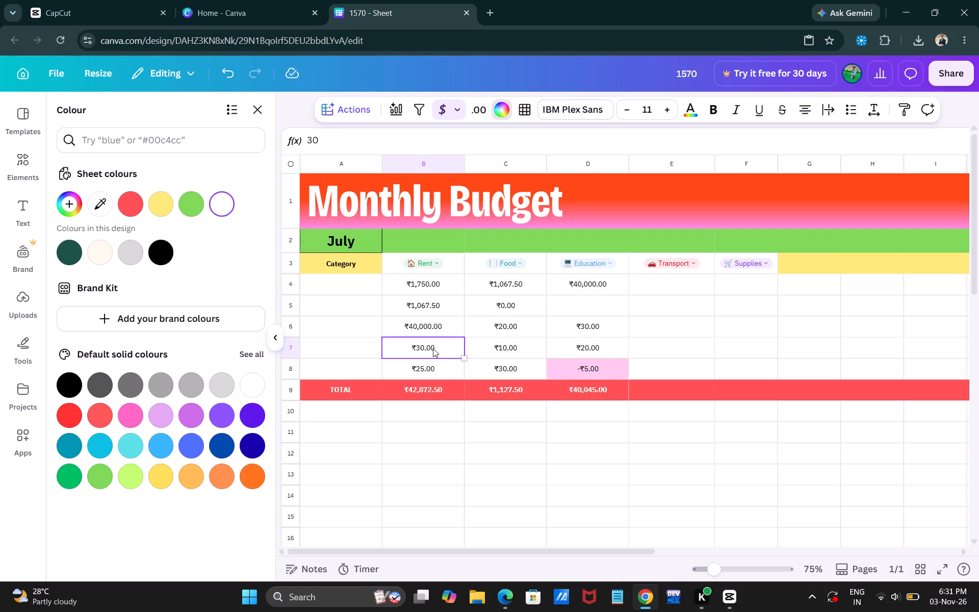
key(BackSpace)
click(419, 371)
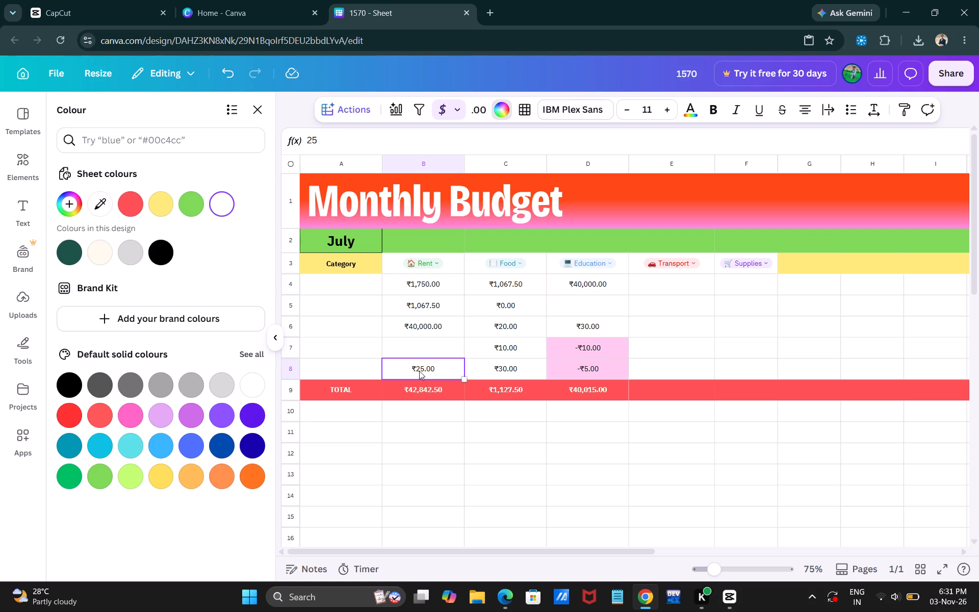
key(BackSpace)
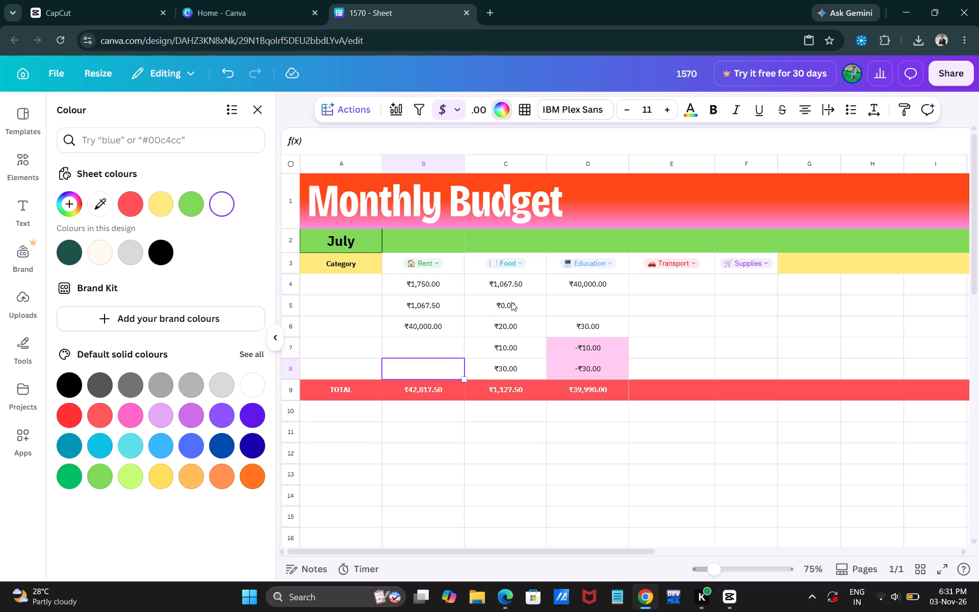
Clear the amounts in cells C5:C8 of the Food column.
click(511, 302)
key(BackSpace)
key(Down)
key(BackSpace)
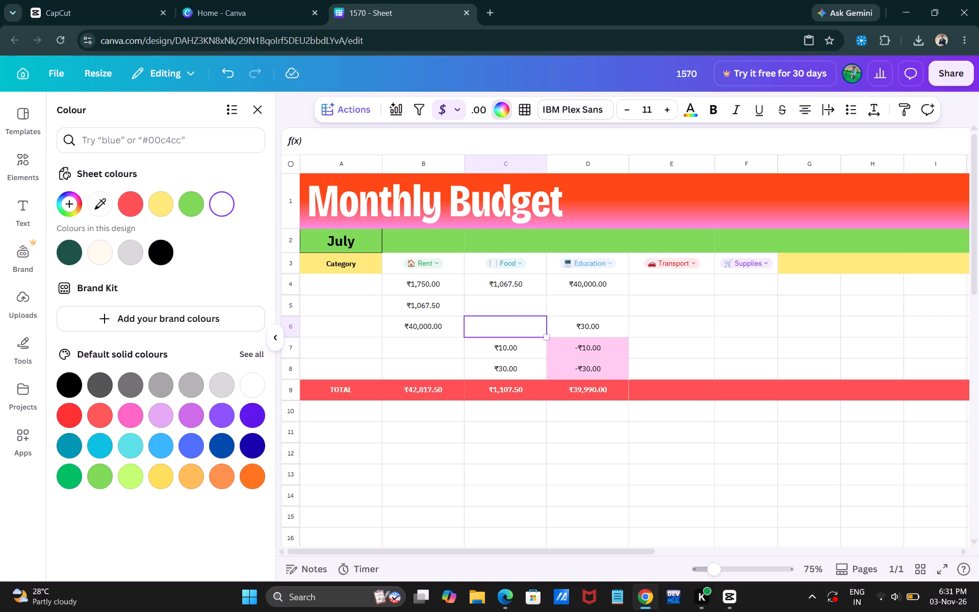
key(Down)
key(BackSpace)
key(Down)
key(BackSpace)
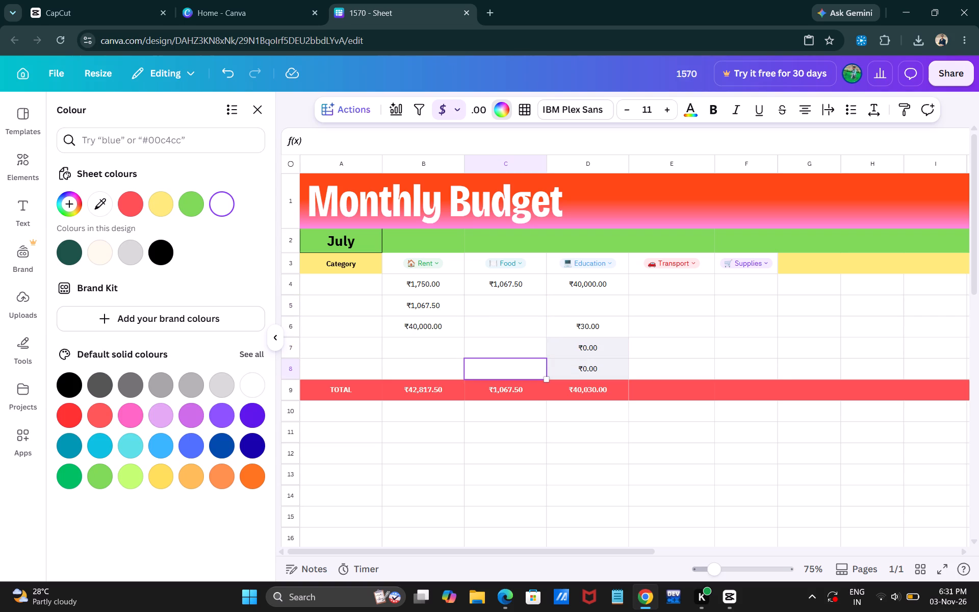
Clear the leftover amount and formulas in cells D6:D8 of the Education column.
click(588, 316)
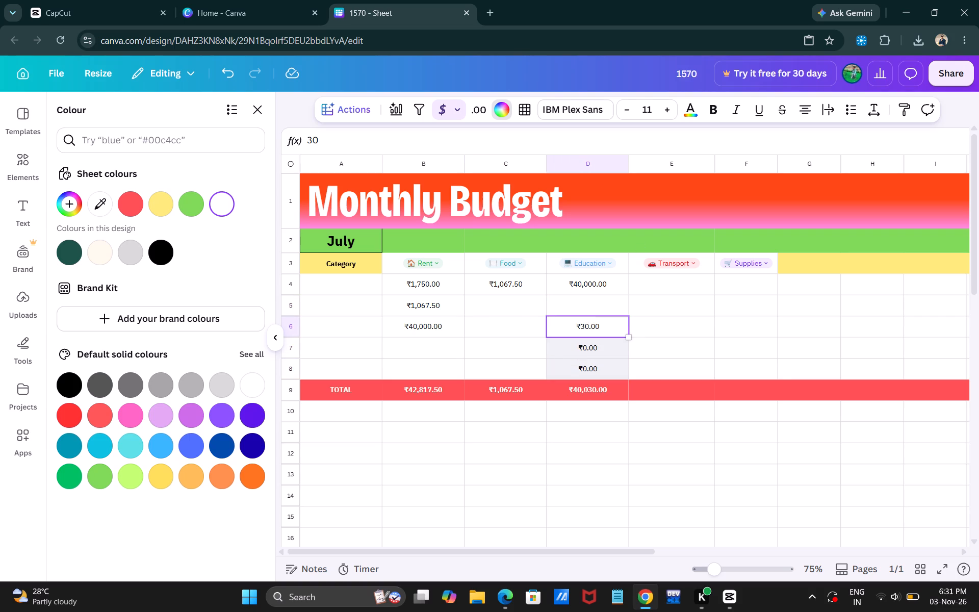
key(BackSpace)
key(Down)
key(BackSpace)
key(Down)
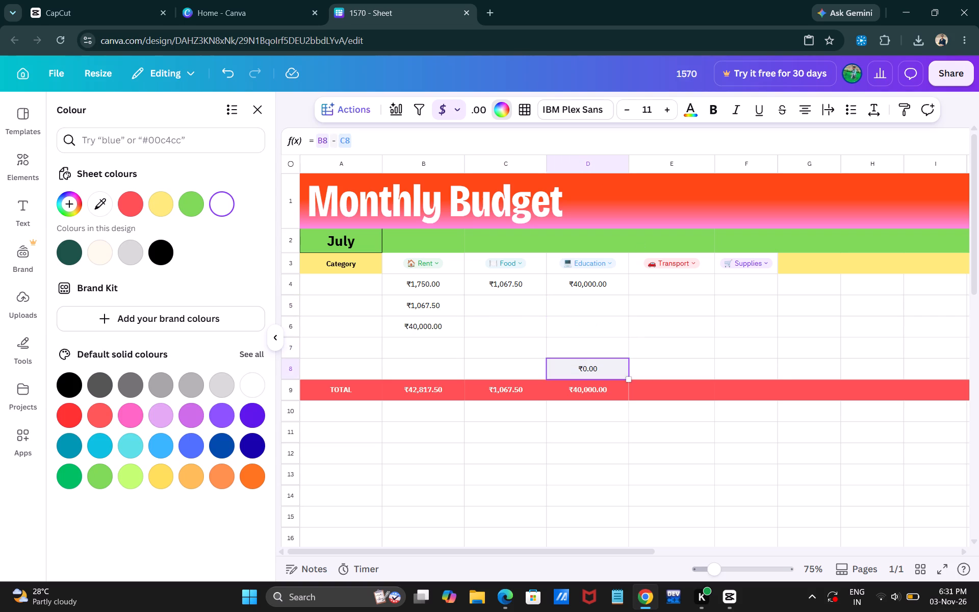
key(BackSpace)
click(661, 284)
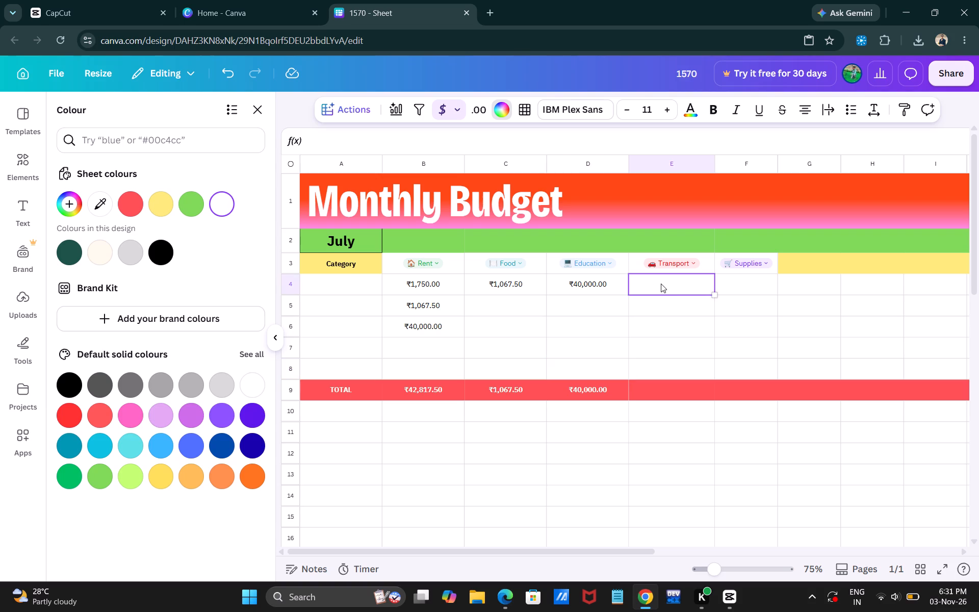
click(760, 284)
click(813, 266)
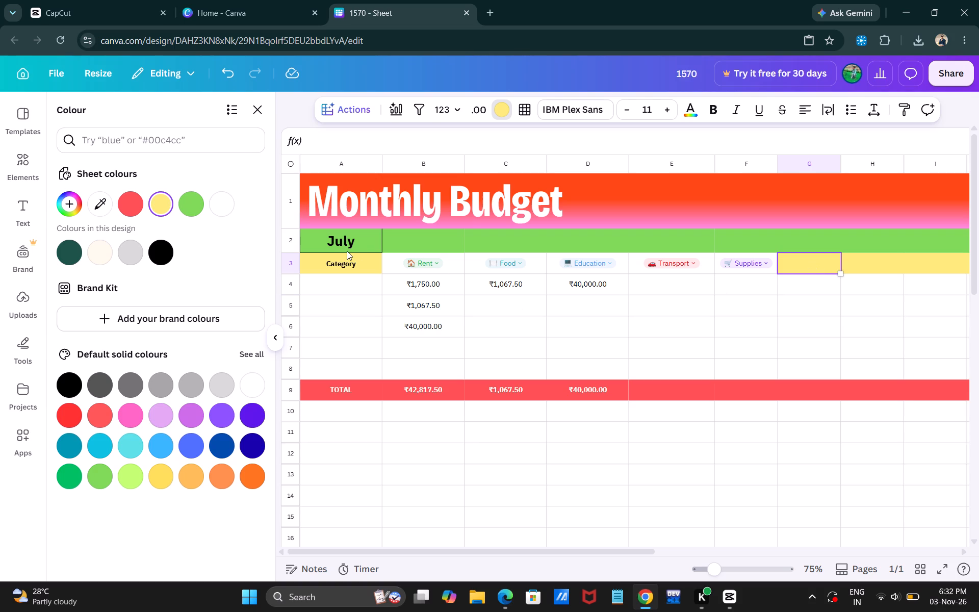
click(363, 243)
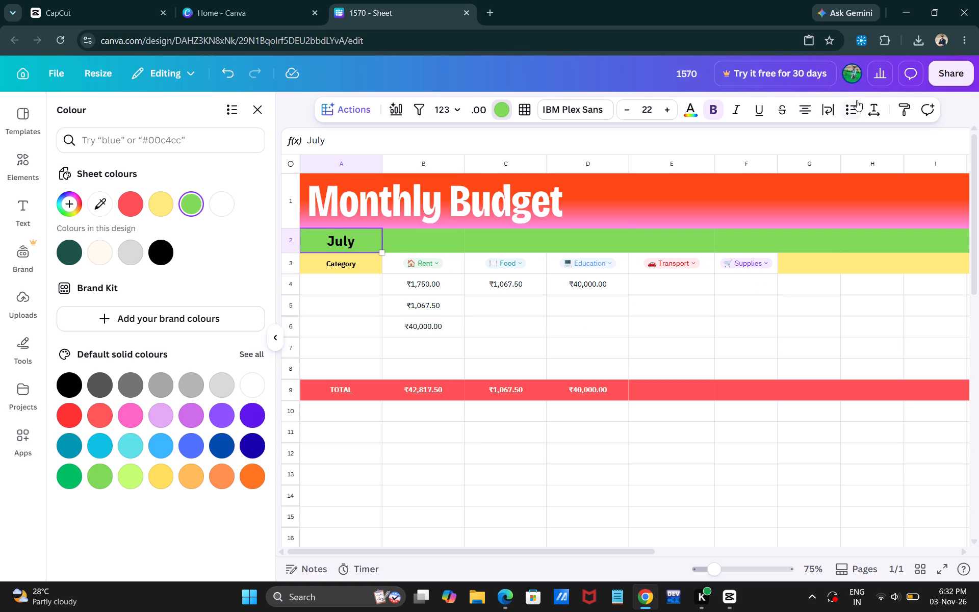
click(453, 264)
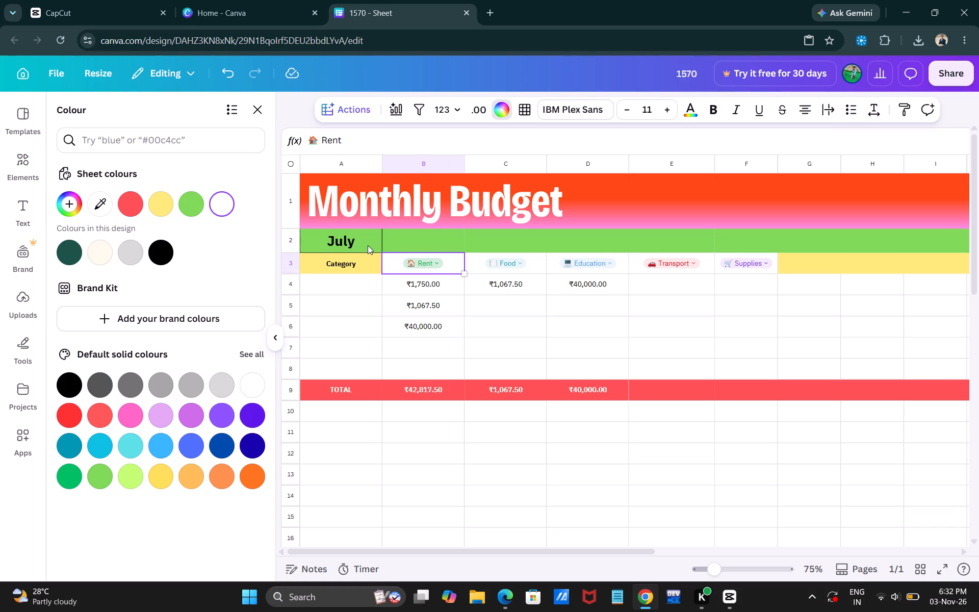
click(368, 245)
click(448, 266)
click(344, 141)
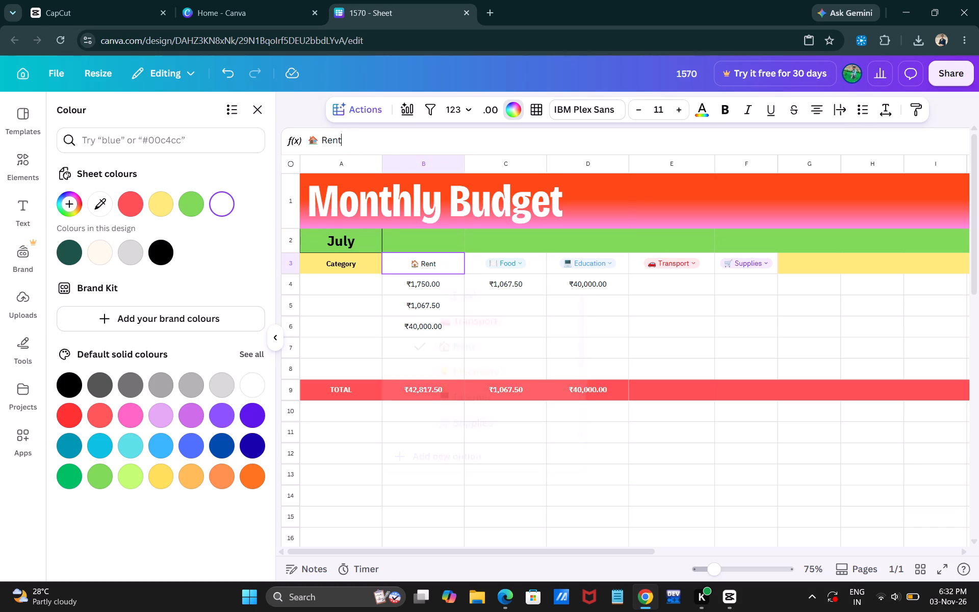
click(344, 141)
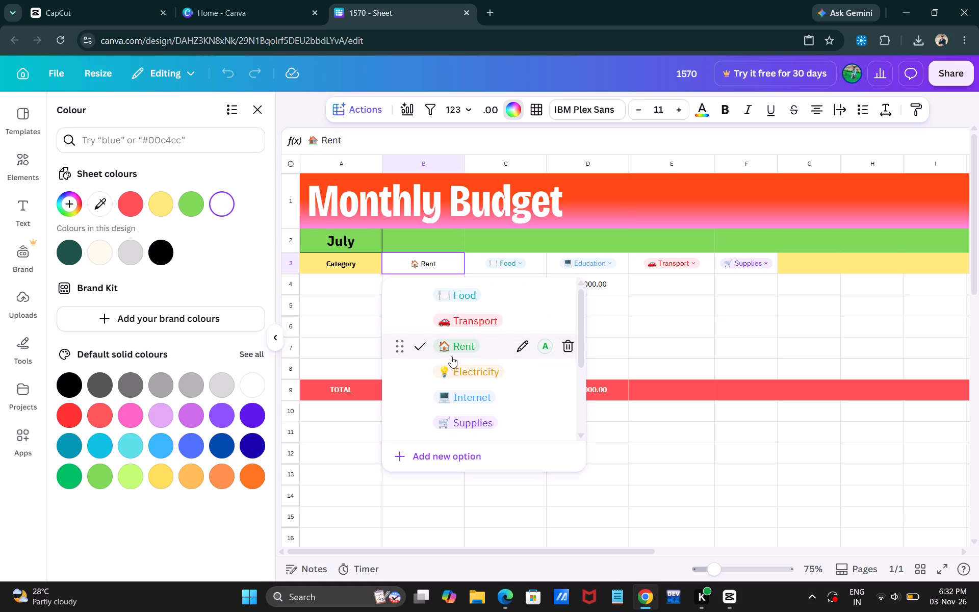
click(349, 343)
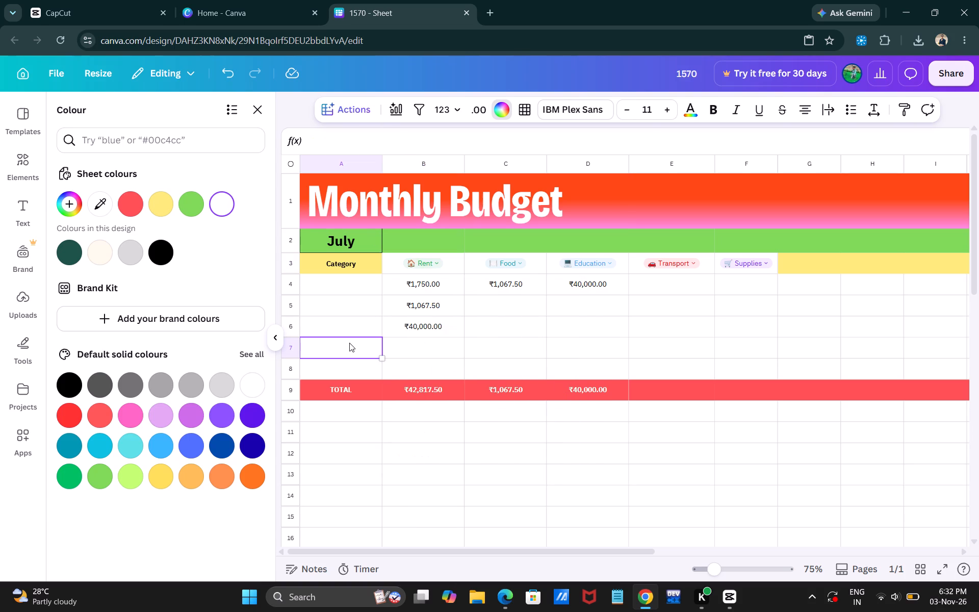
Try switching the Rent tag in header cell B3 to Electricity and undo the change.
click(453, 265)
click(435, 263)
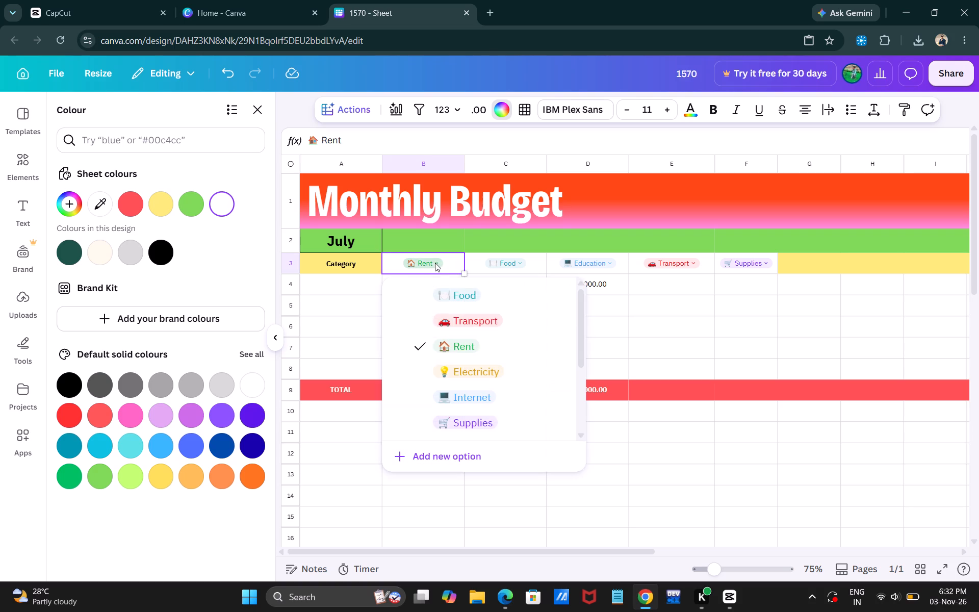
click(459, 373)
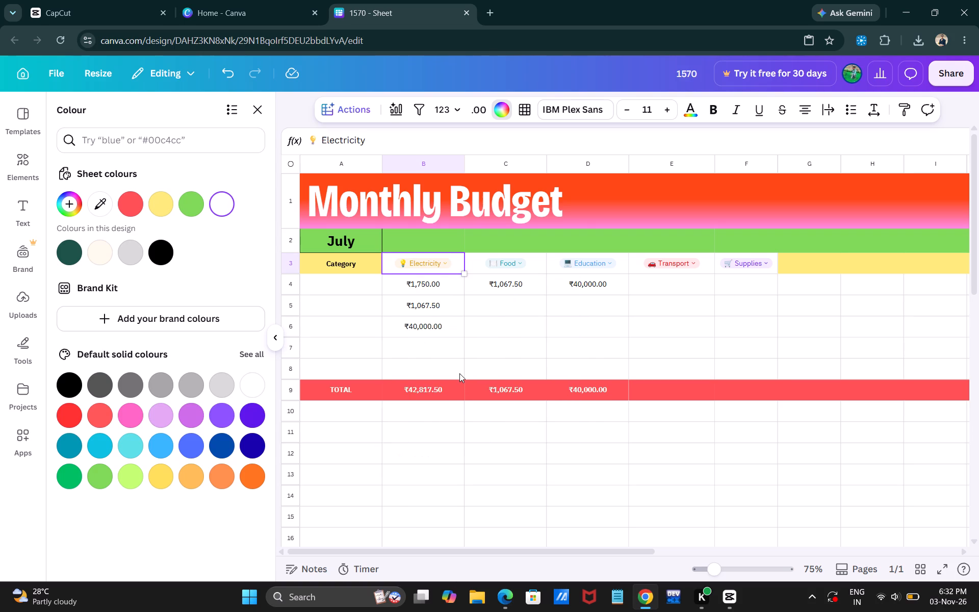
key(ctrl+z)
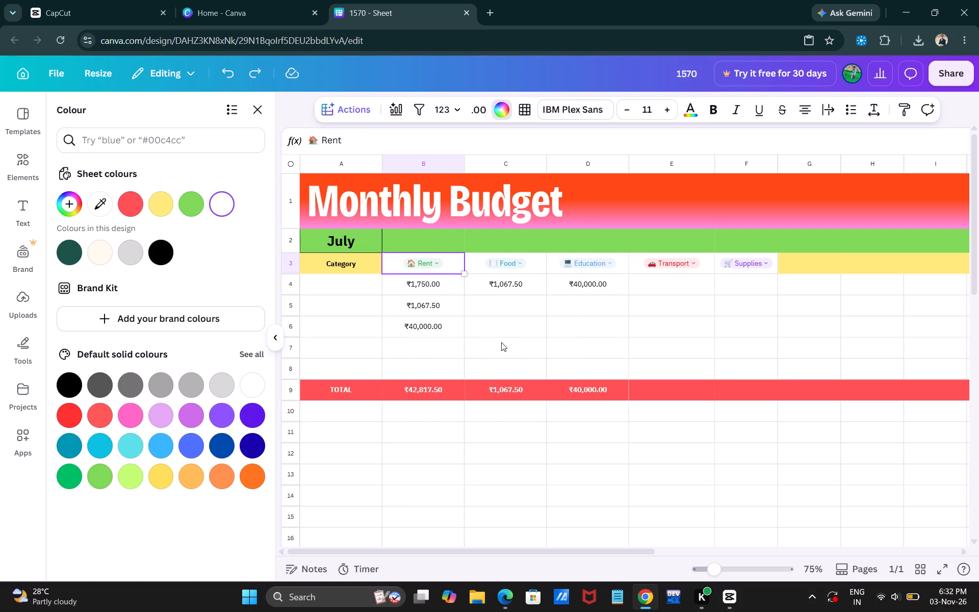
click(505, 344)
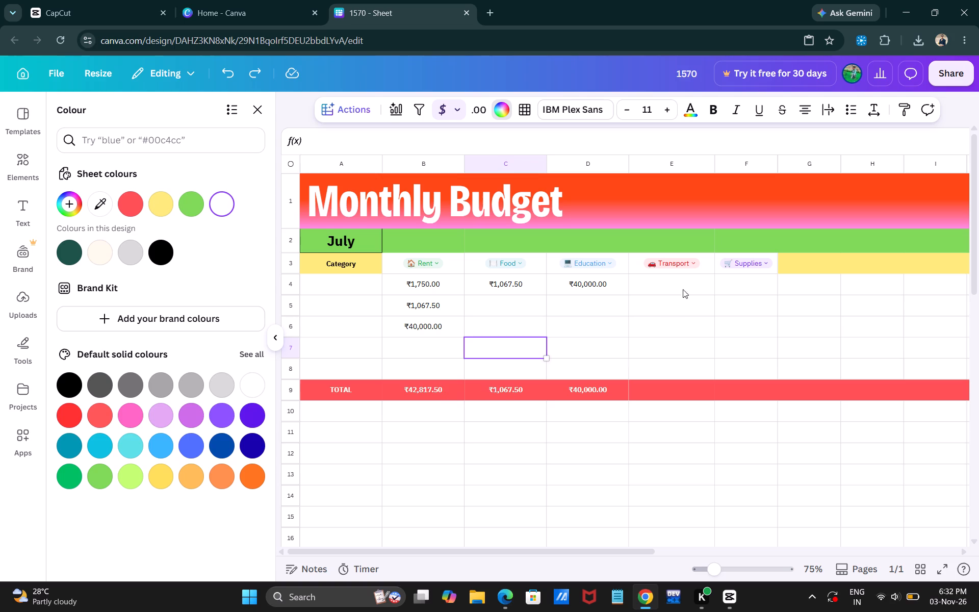
Copy the TOTAL label from cell A9 into header cell G3, beside Supplies.
click(806, 259)
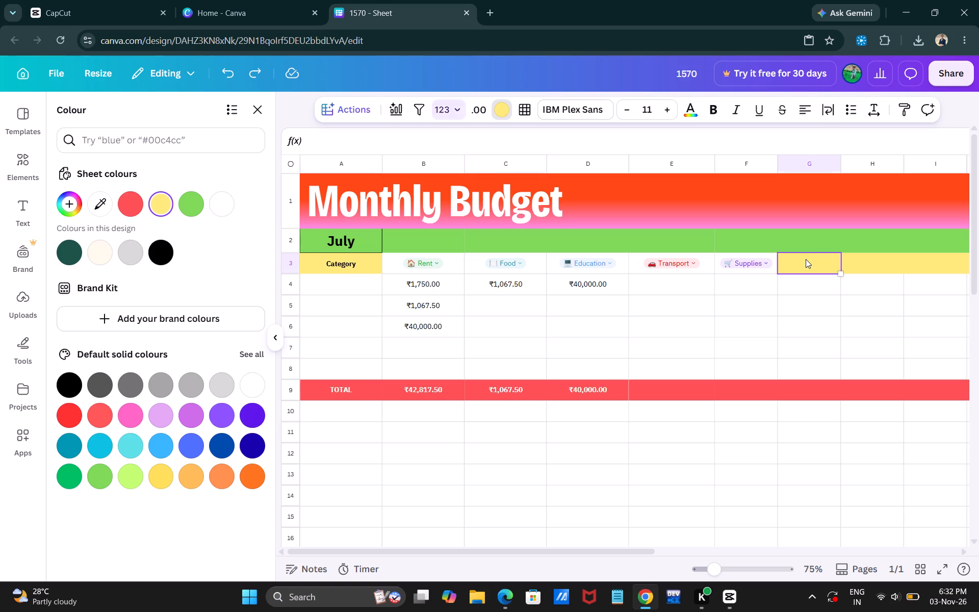
click(363, 399)
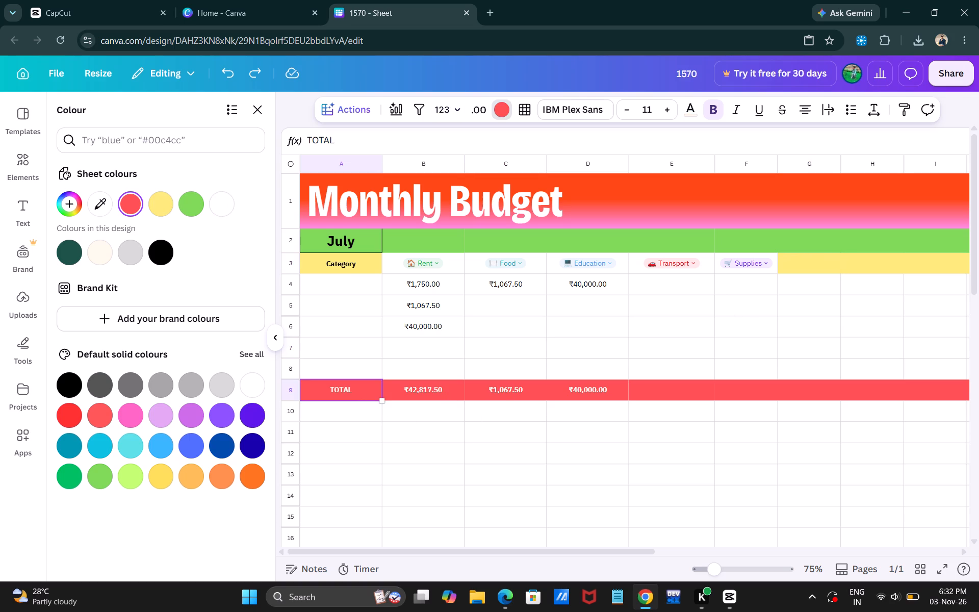
key(ctrl+c)
click(821, 269)
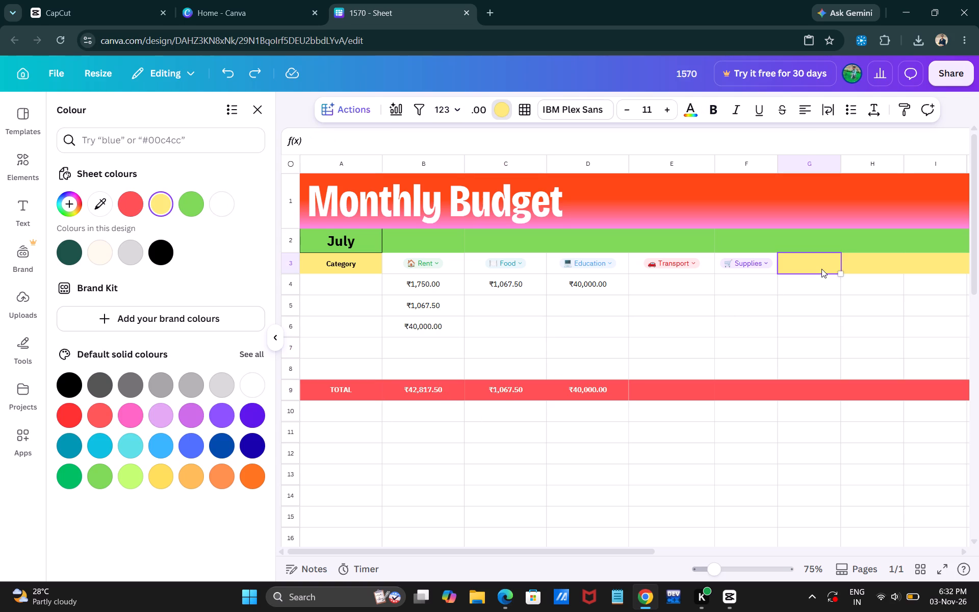
key(ctrl+v)
click(808, 288)
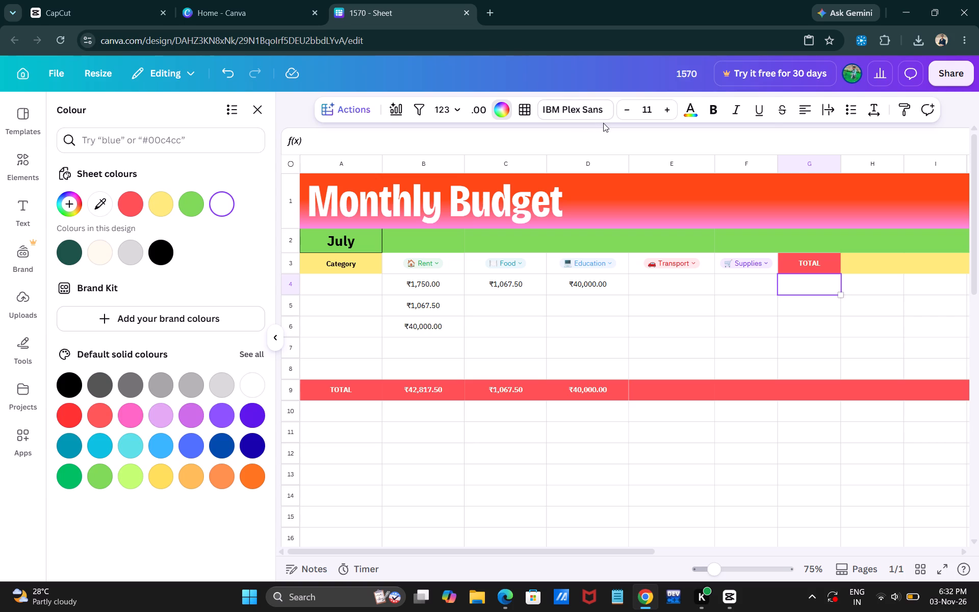
Add a filter to the budget table and try deselecting all values in the TOTAL column's filter without applying it.
click(420, 106)
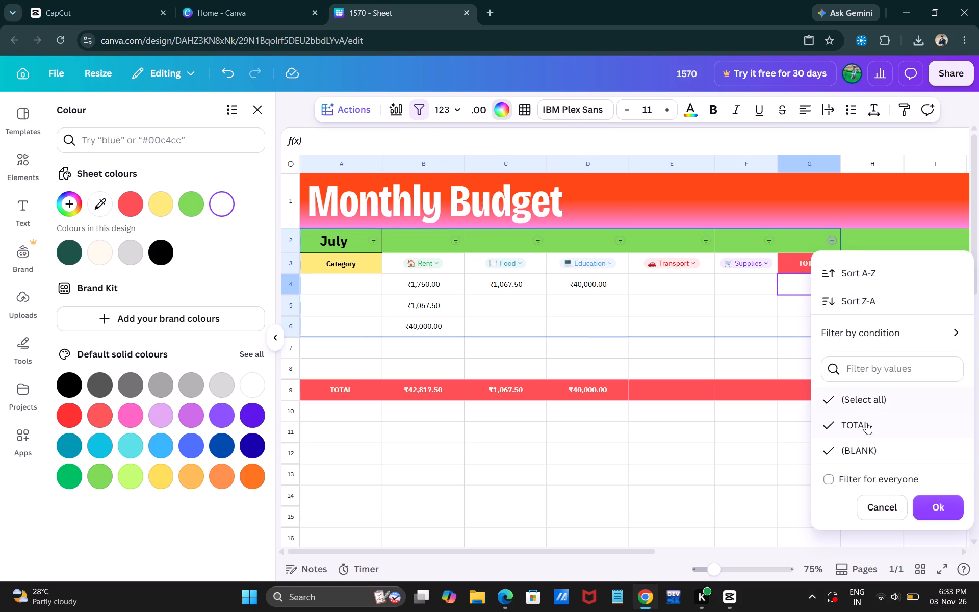
click(871, 401)
click(711, 497)
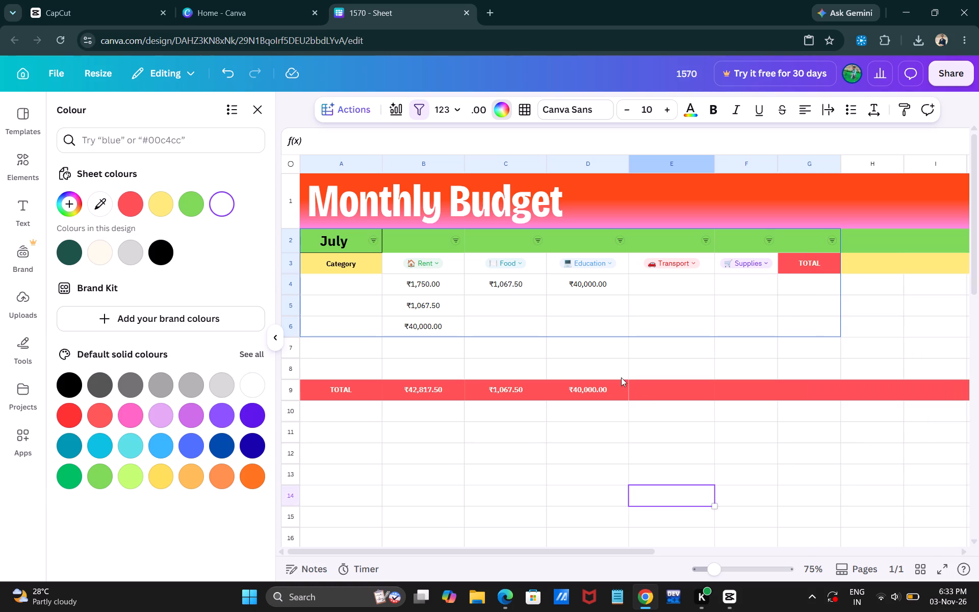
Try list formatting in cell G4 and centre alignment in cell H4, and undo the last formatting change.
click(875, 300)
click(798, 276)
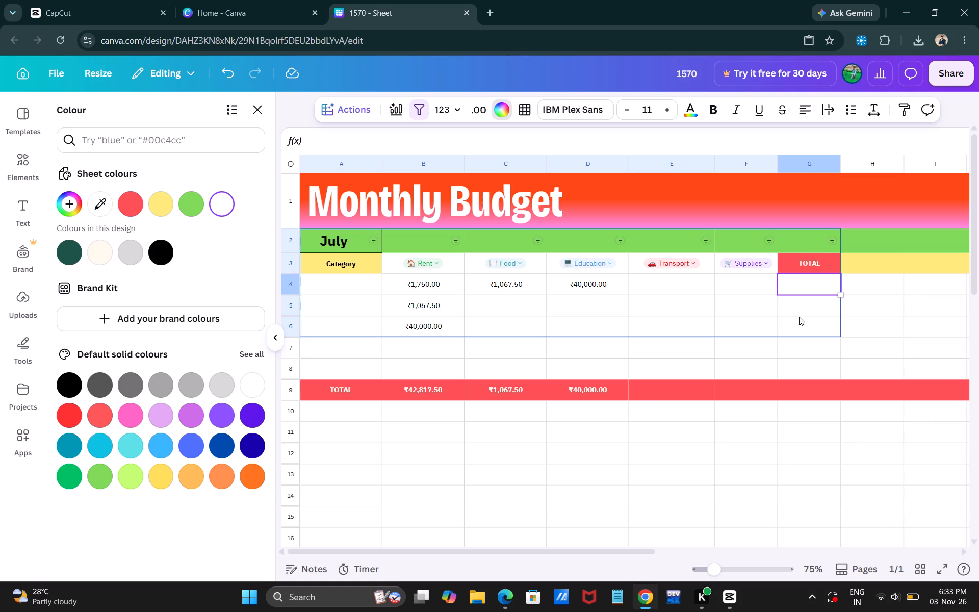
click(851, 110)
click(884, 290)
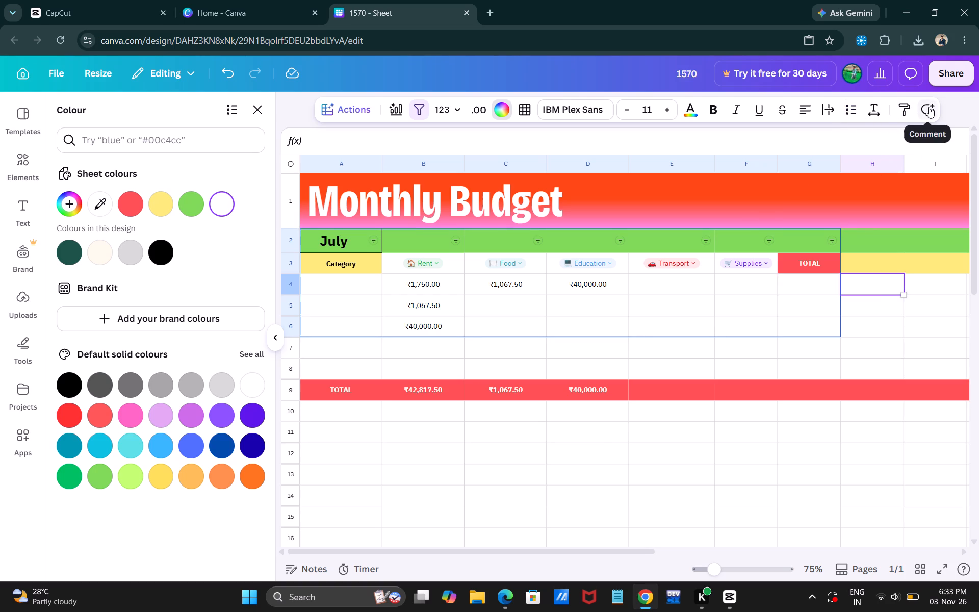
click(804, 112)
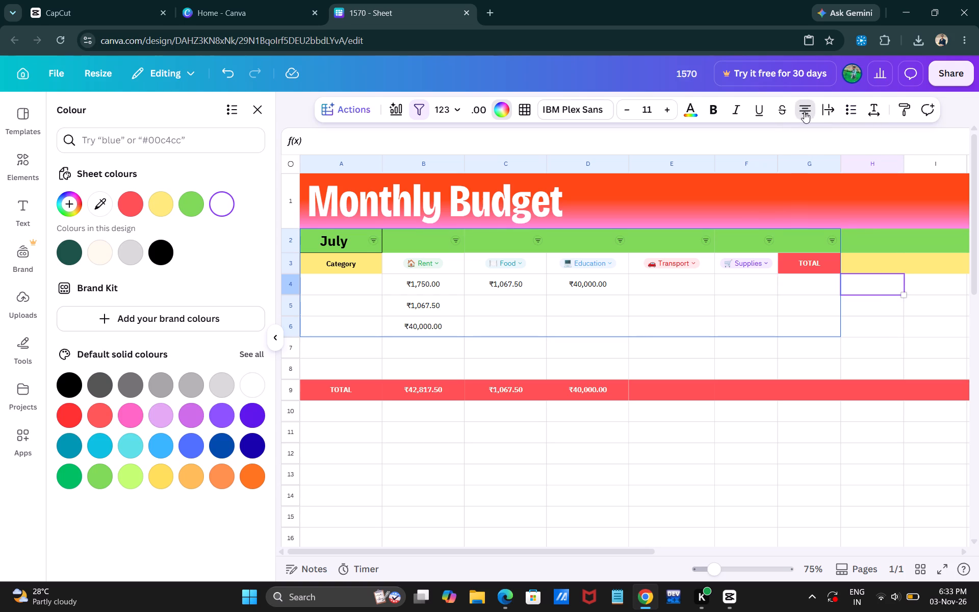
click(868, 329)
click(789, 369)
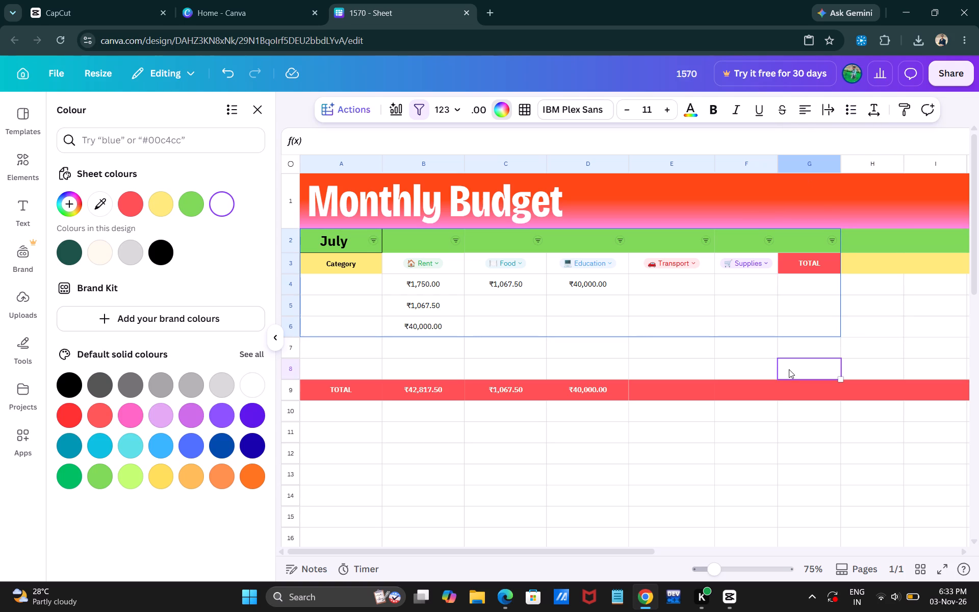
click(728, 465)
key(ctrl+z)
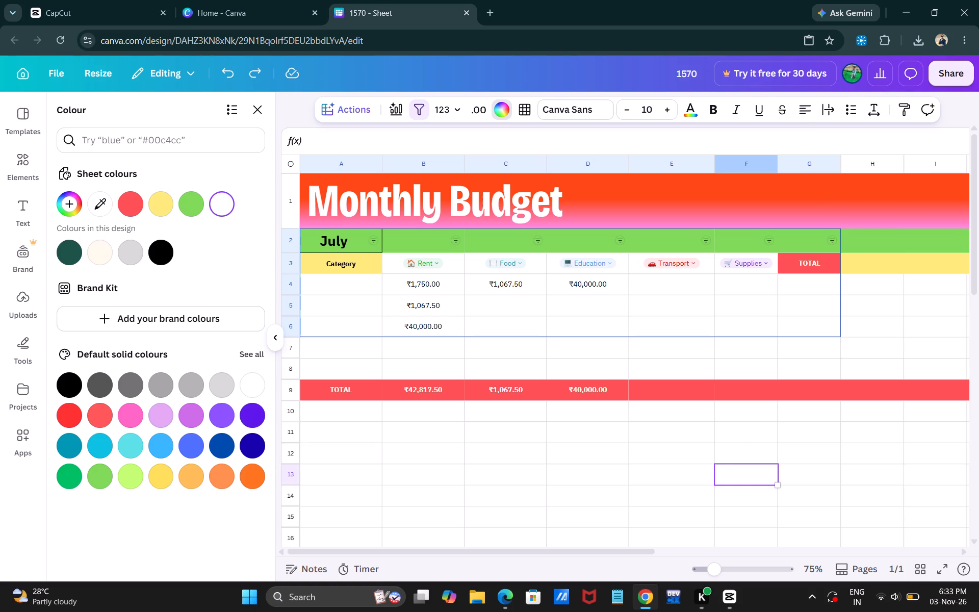
Set the number format of empty cell D11 to Currency.
click(635, 425)
click(564, 439)
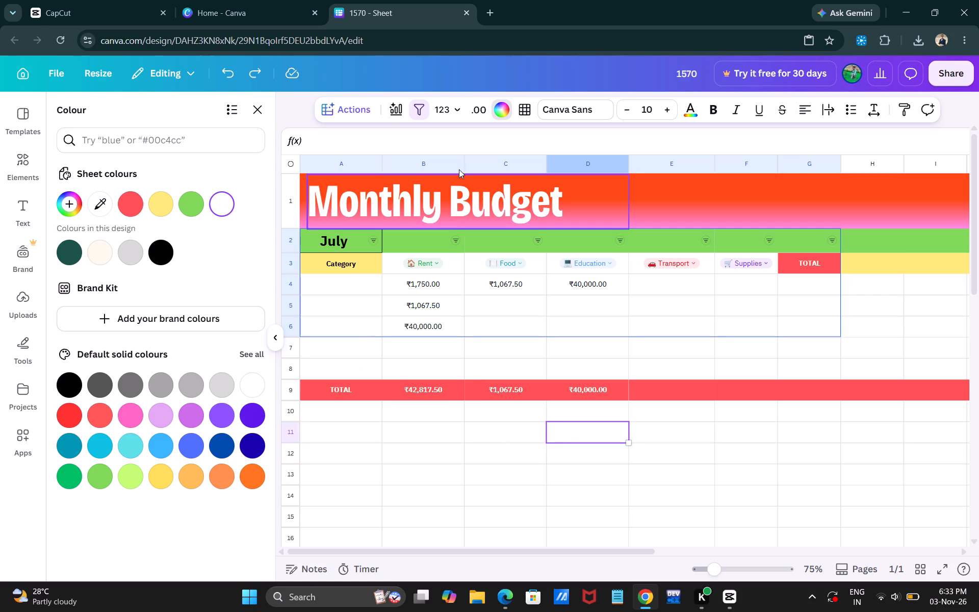
click(456, 113)
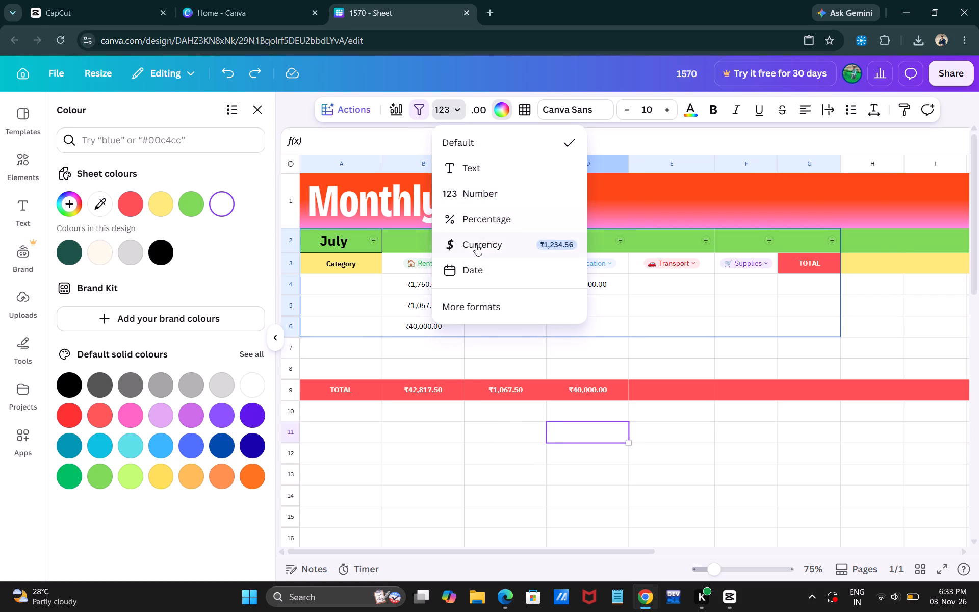
click(463, 246)
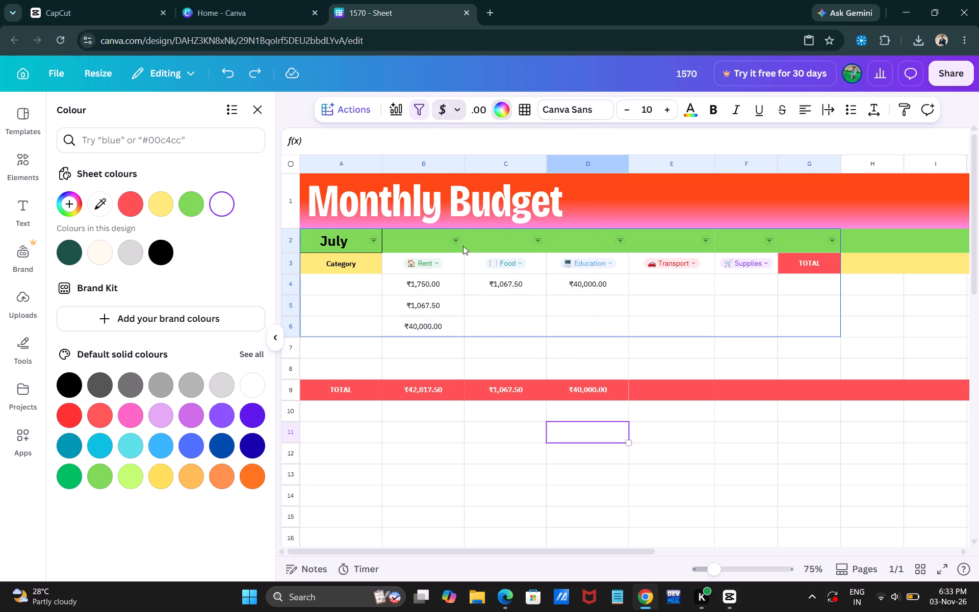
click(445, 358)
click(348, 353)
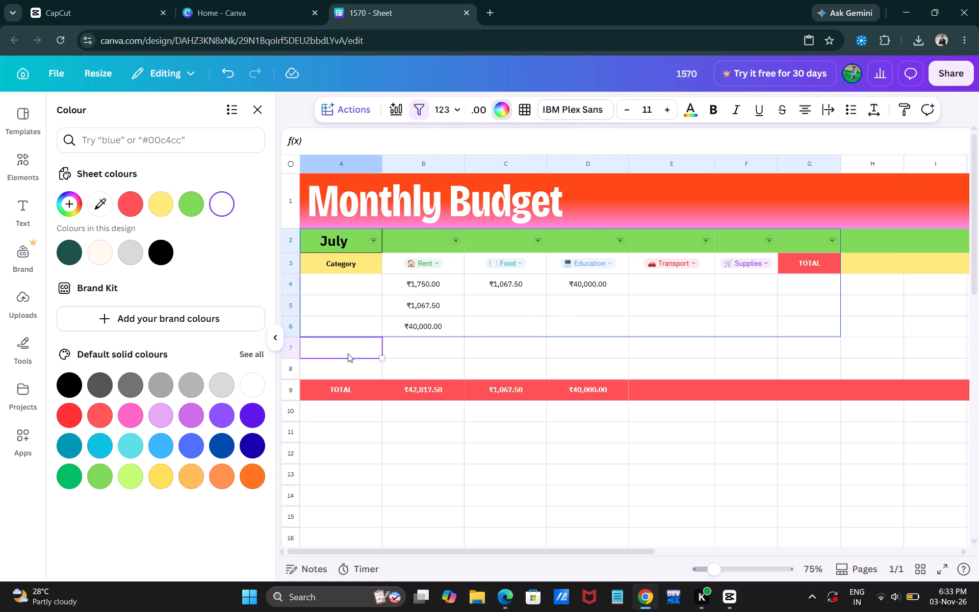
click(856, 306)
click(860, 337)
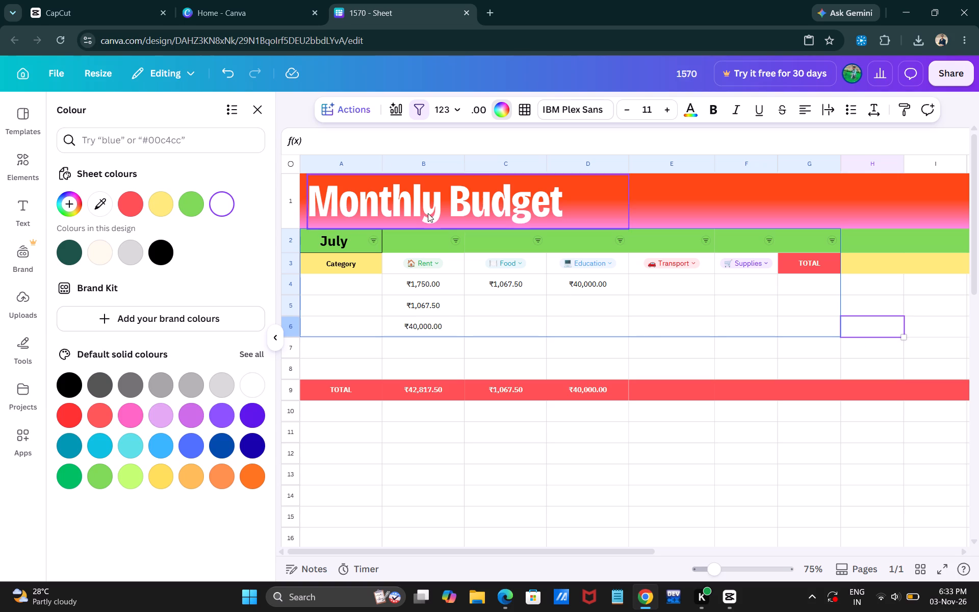
Close the CapCut browser tab.
click(160, 10)
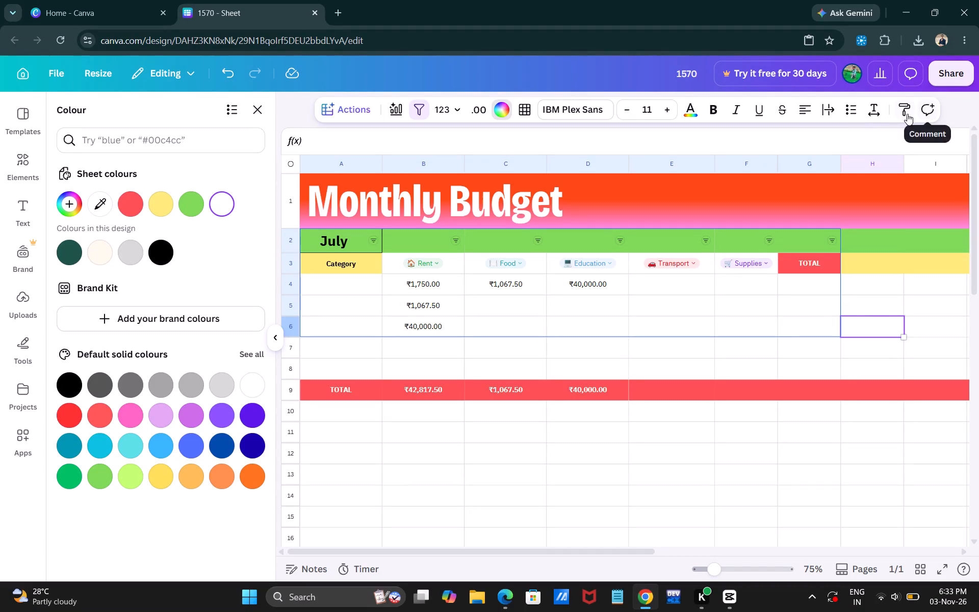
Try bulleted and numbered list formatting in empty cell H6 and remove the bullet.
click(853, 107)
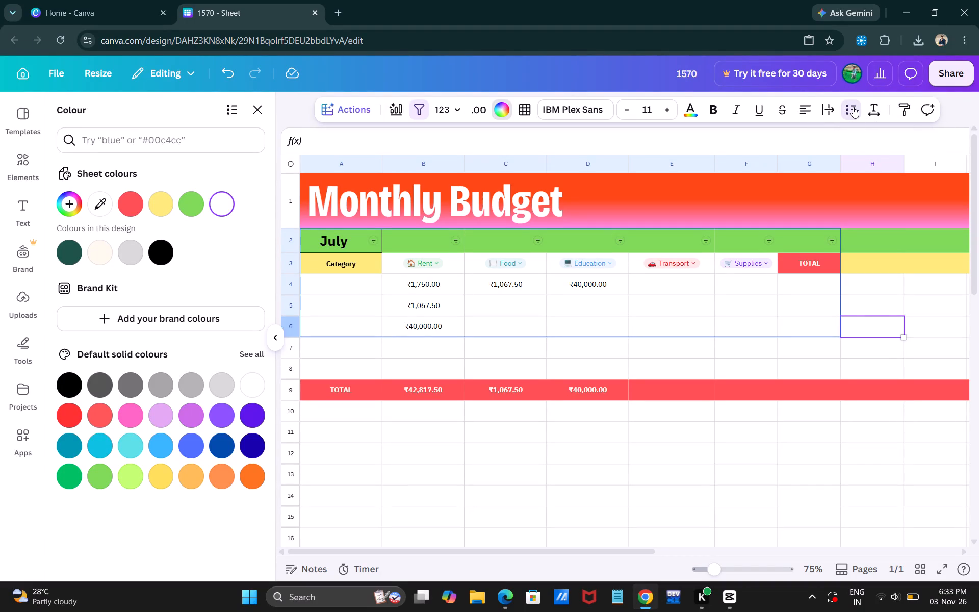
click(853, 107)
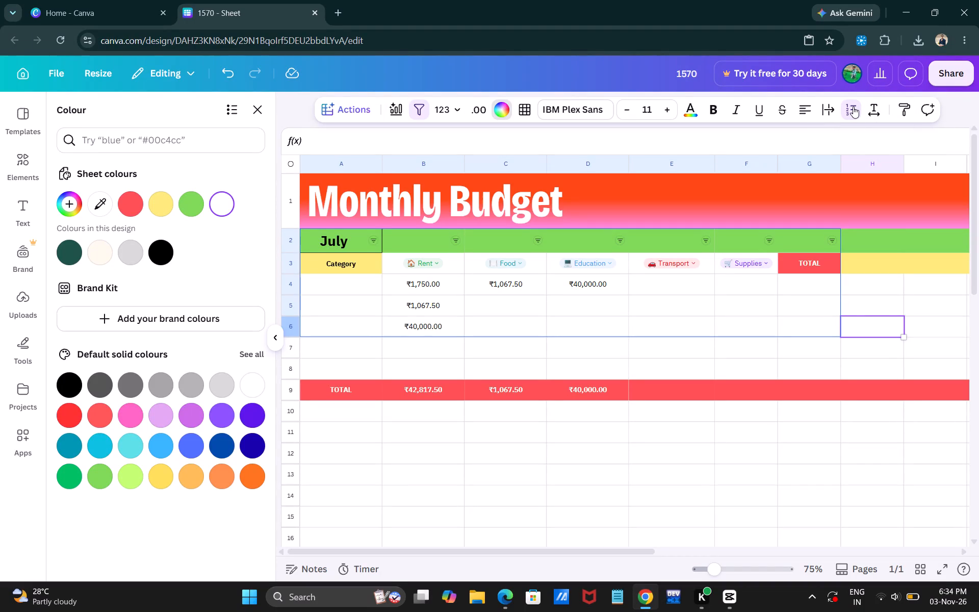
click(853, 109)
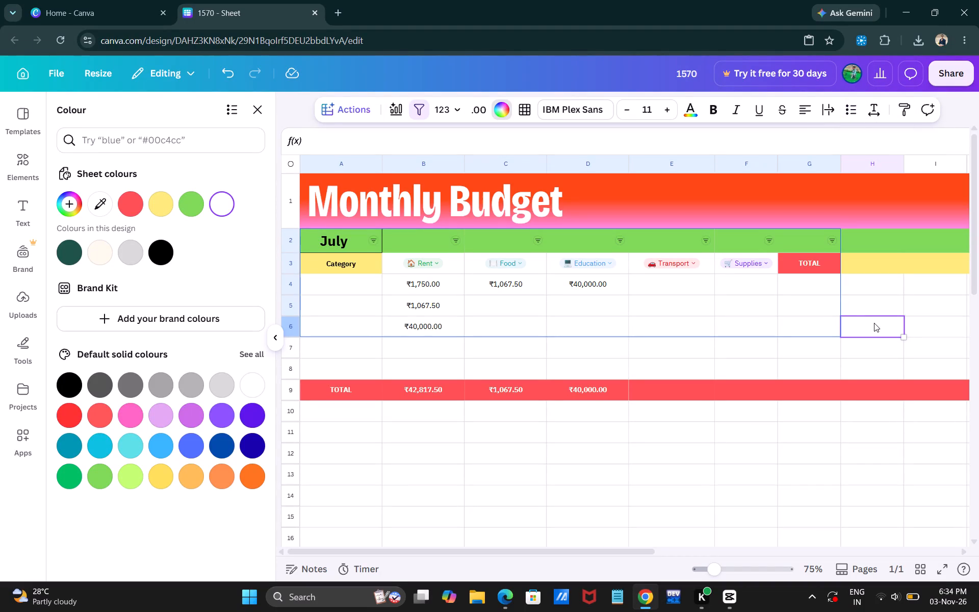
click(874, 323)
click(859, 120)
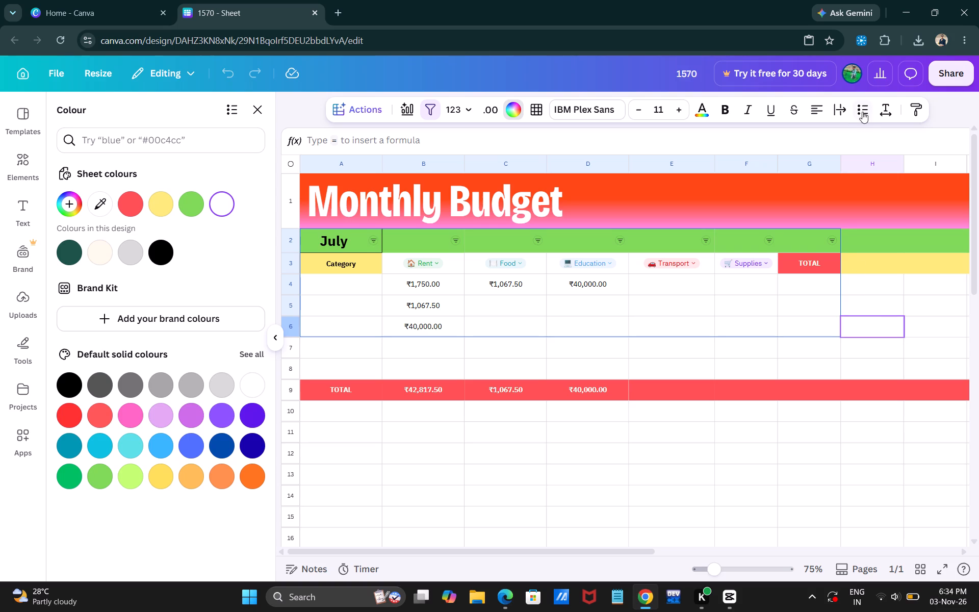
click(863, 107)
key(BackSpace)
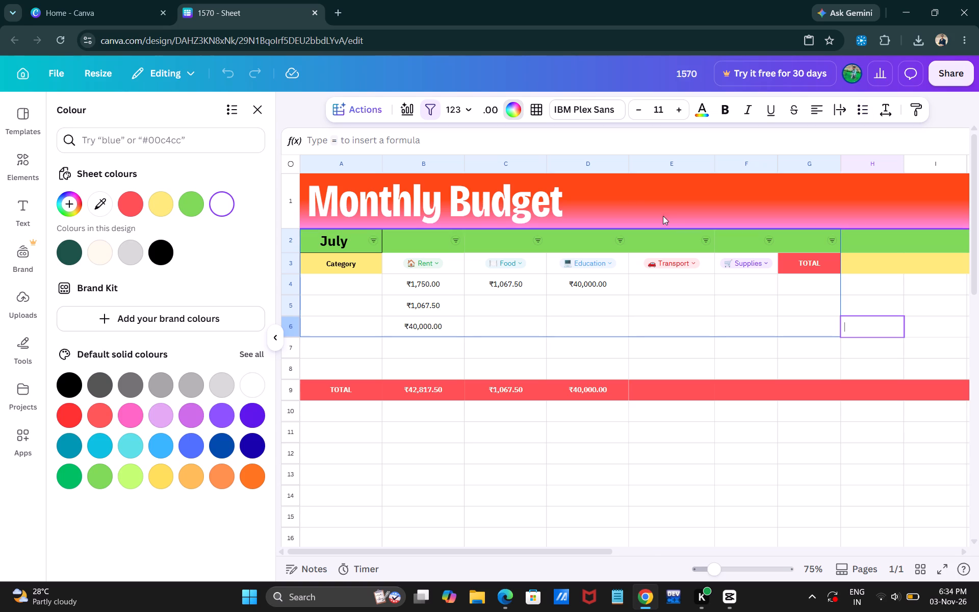
Check the Magic Charts suggestions for cell H6 and the available quick actions.
click(410, 108)
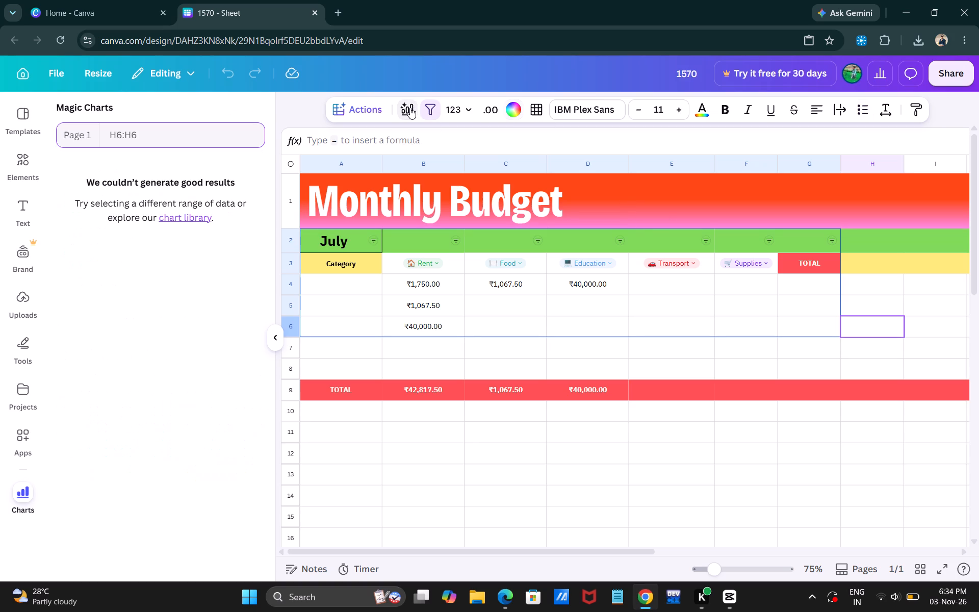
click(357, 109)
click(597, 143)
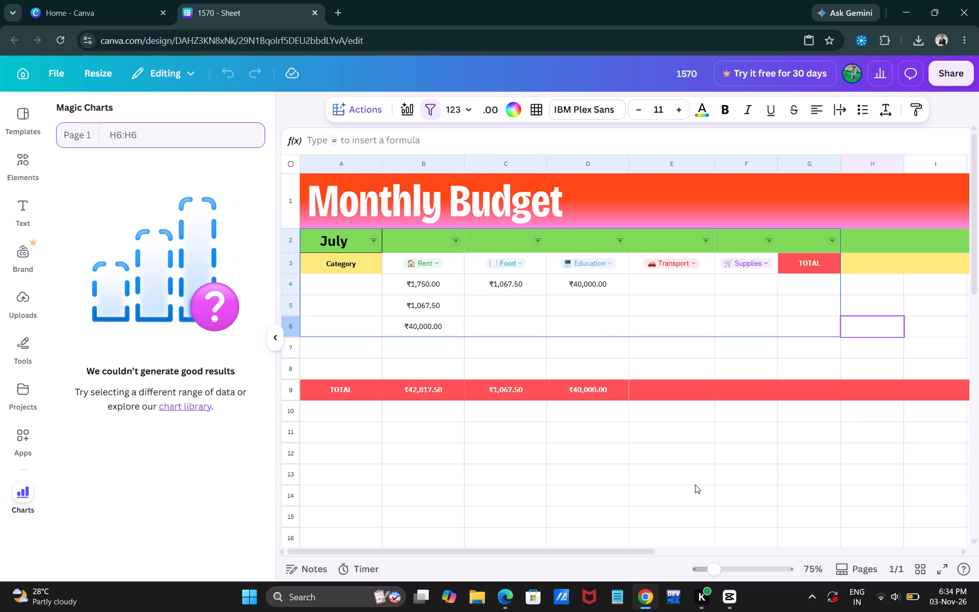
View the design's pages as a grid and reopen page 1, the Monthly Budget sheet.
click(921, 574)
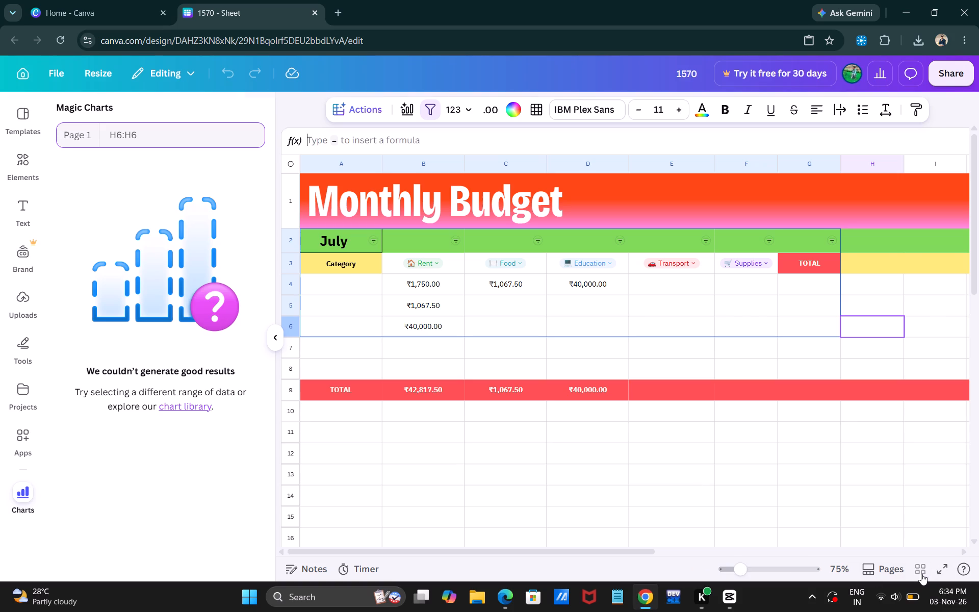
click(91, 202)
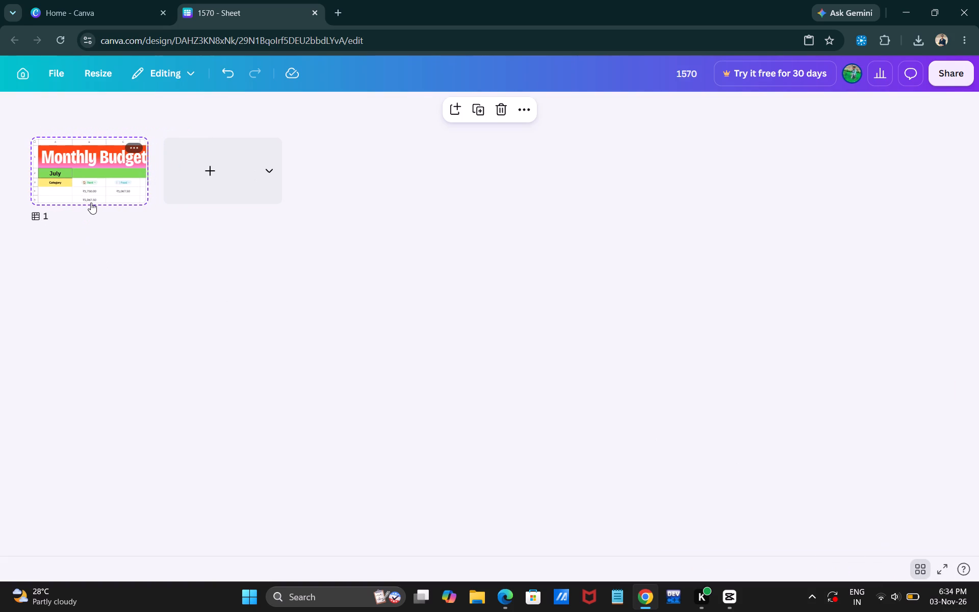
double_click(95, 182)
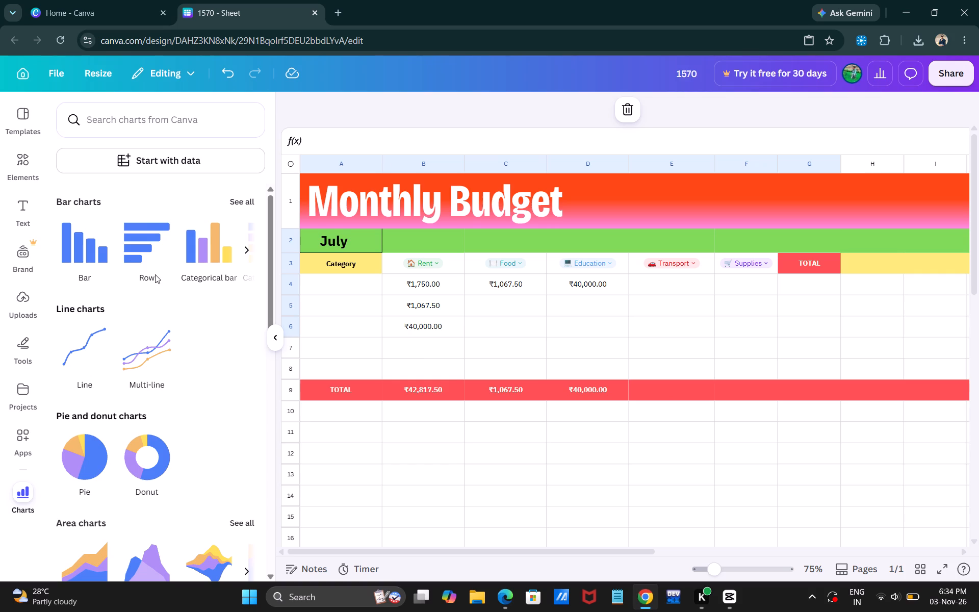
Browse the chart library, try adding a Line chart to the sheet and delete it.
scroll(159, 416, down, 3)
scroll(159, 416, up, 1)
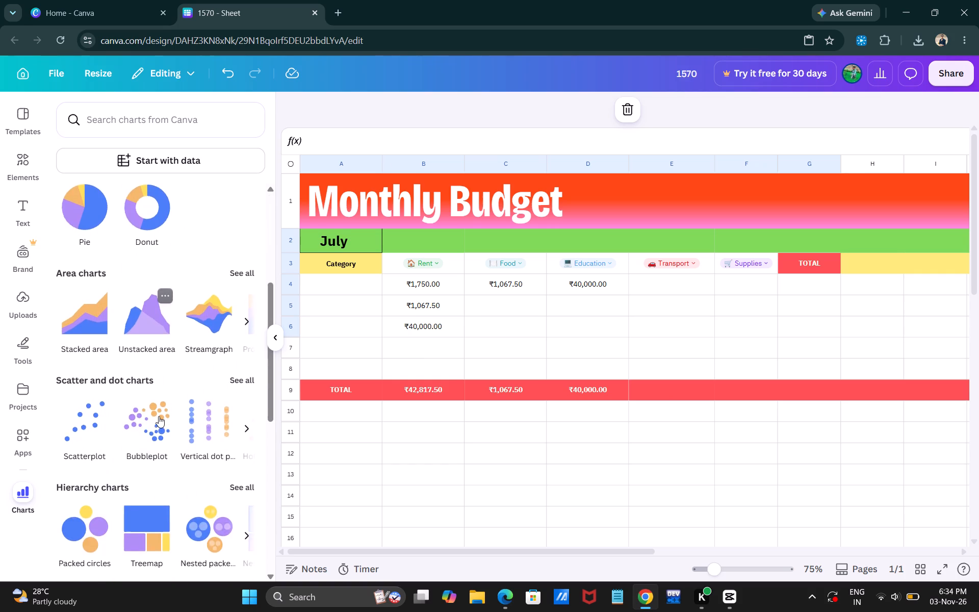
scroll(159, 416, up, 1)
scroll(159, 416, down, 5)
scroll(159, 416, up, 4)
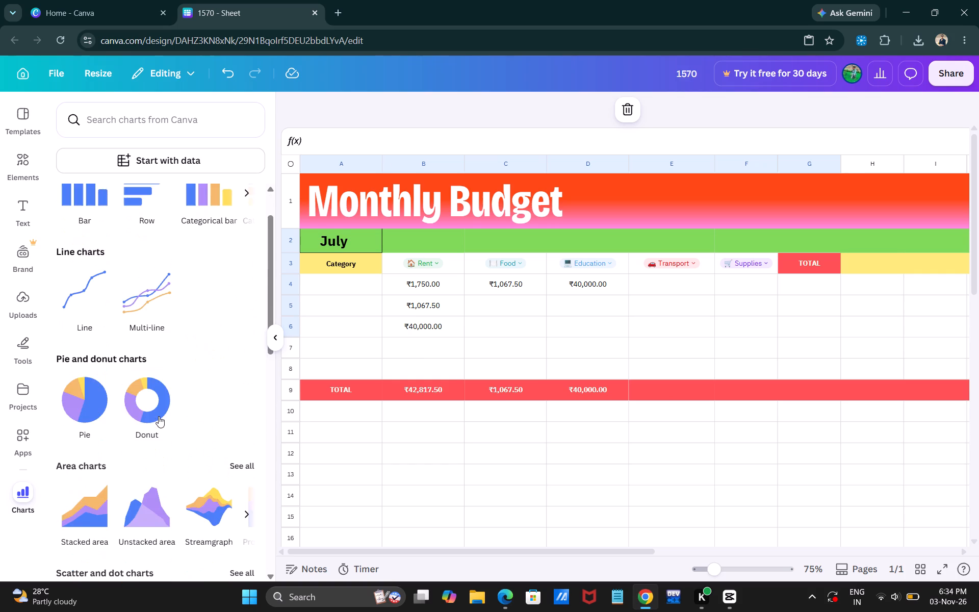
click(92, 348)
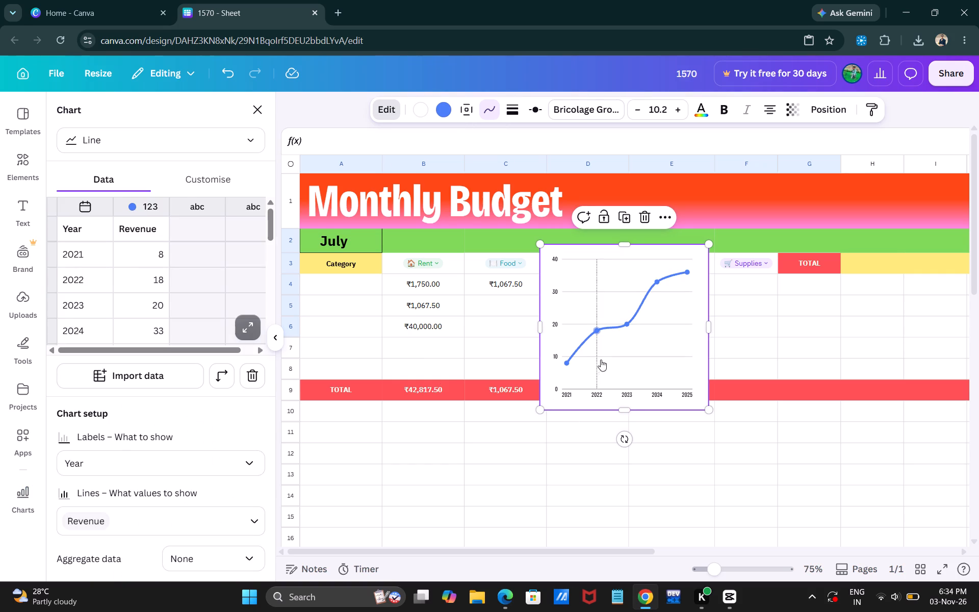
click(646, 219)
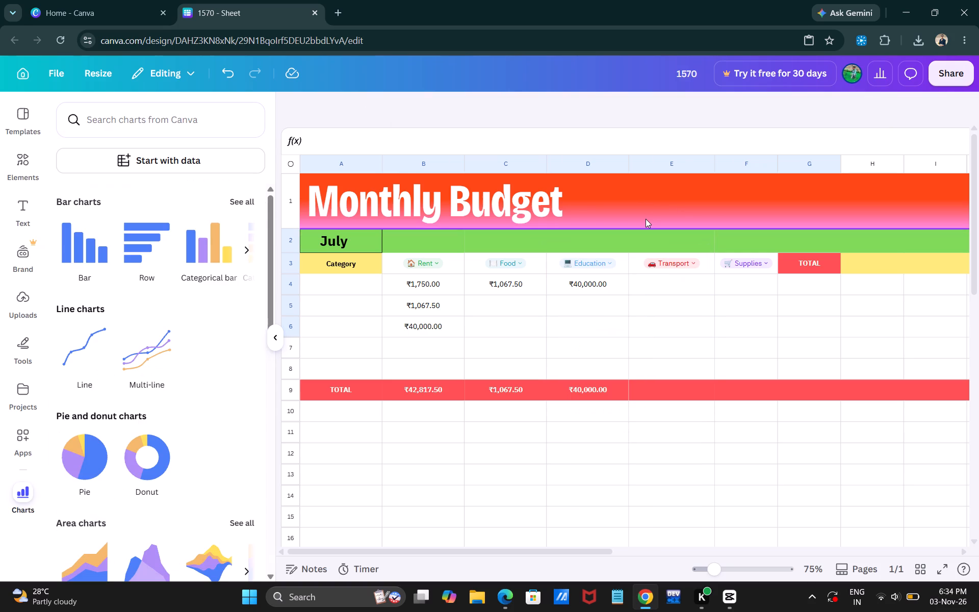
Examine the import data sources for charts and the details of the QrDy: Dynamic QR app.
click(146, 156)
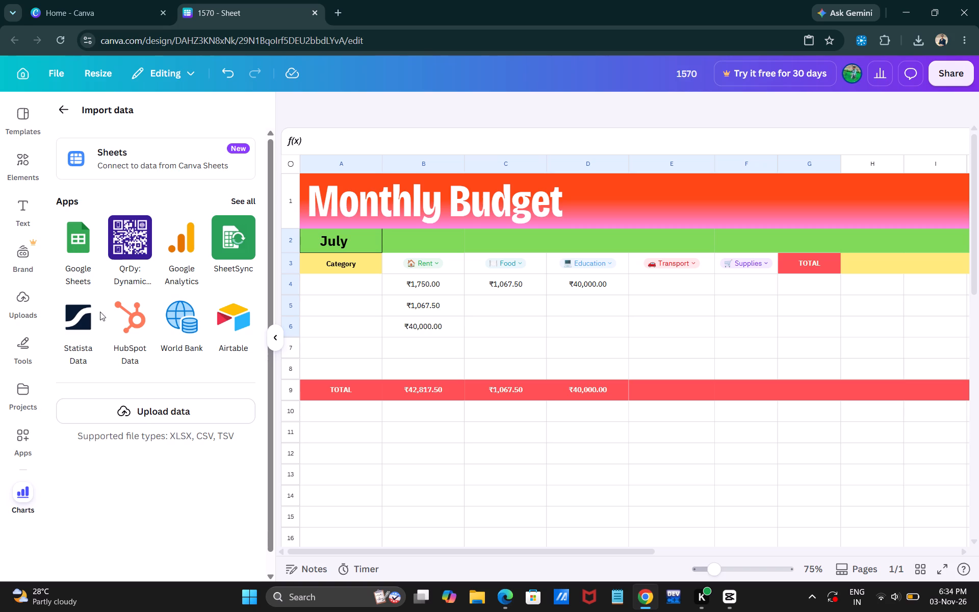
click(127, 234)
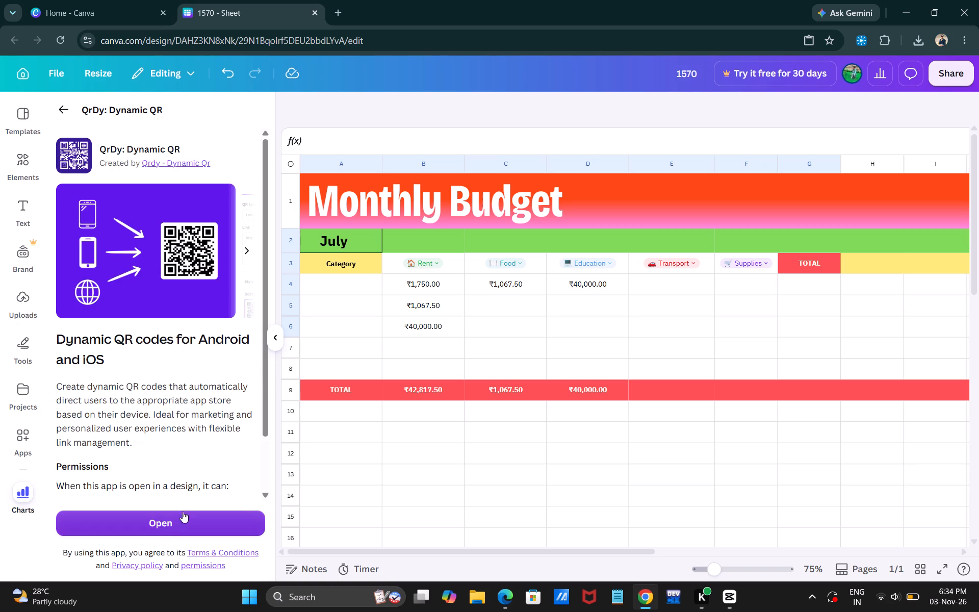
click(65, 107)
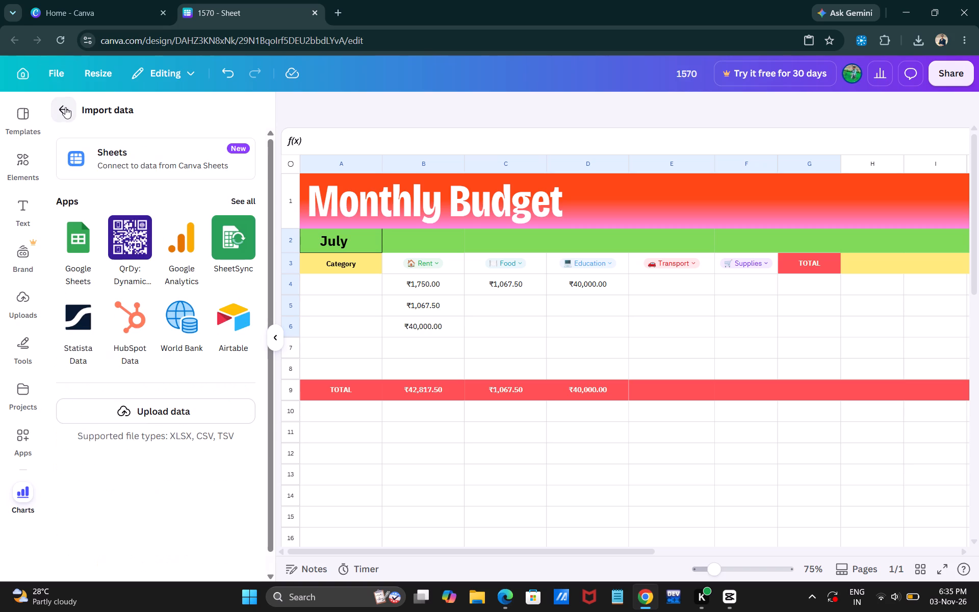
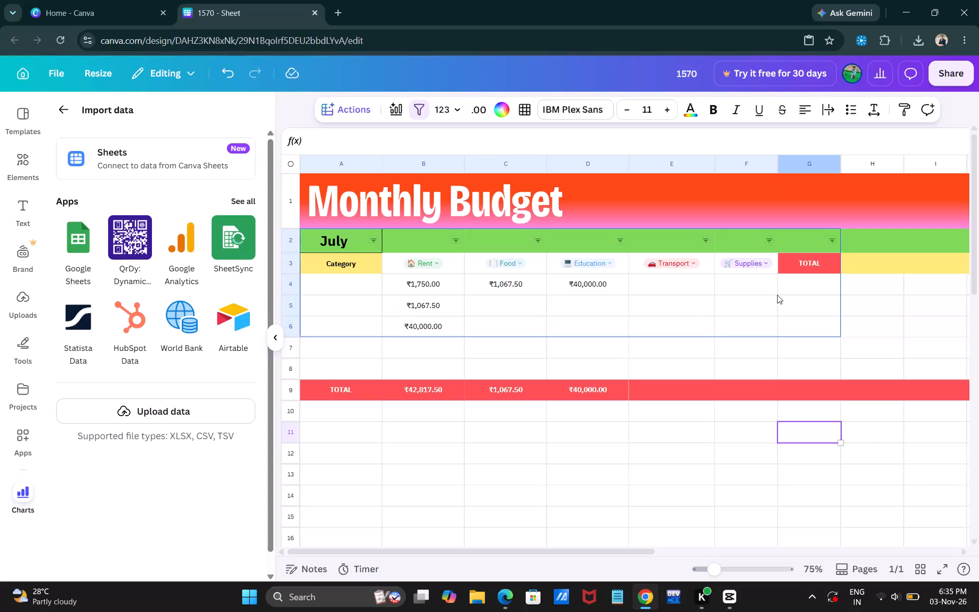
Look through the font list available for the selected cell.
click(574, 111)
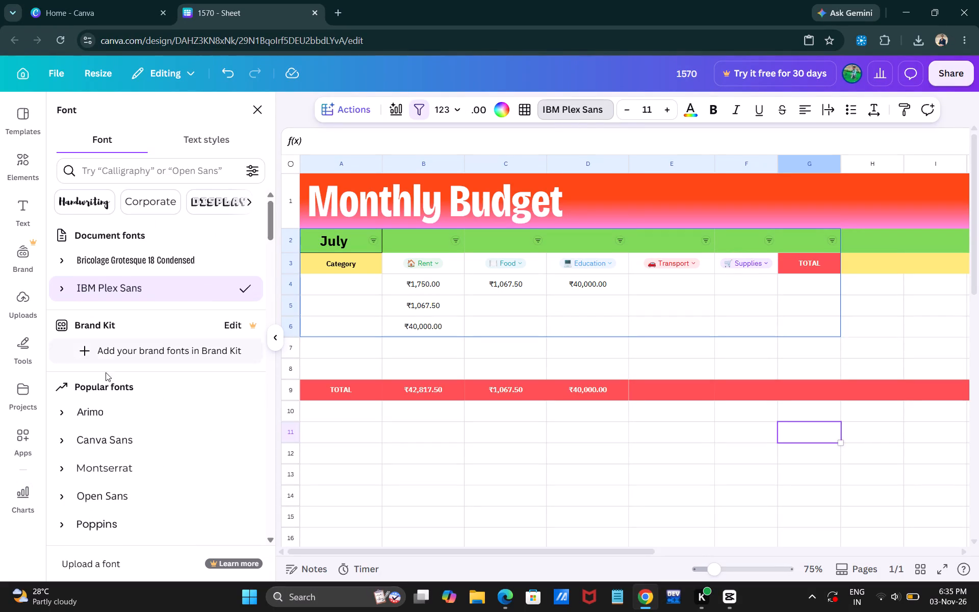
scroll(98, 418, right, 1)
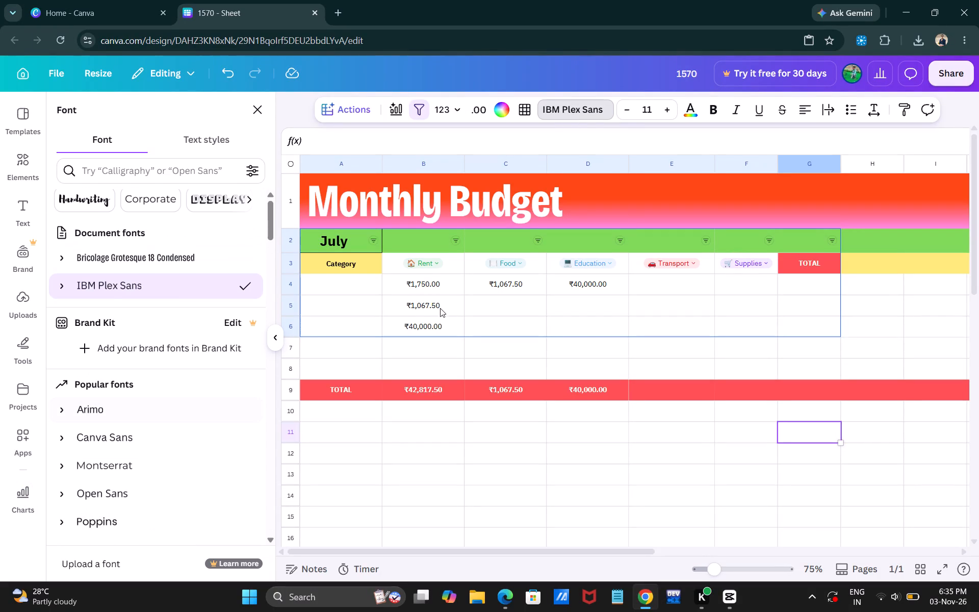
click(421, 433)
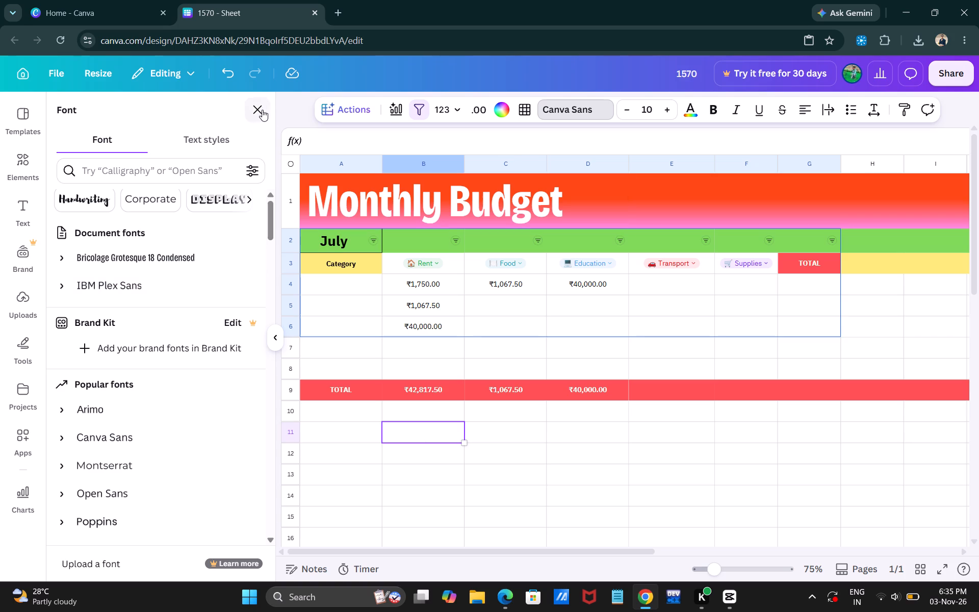
click(257, 110)
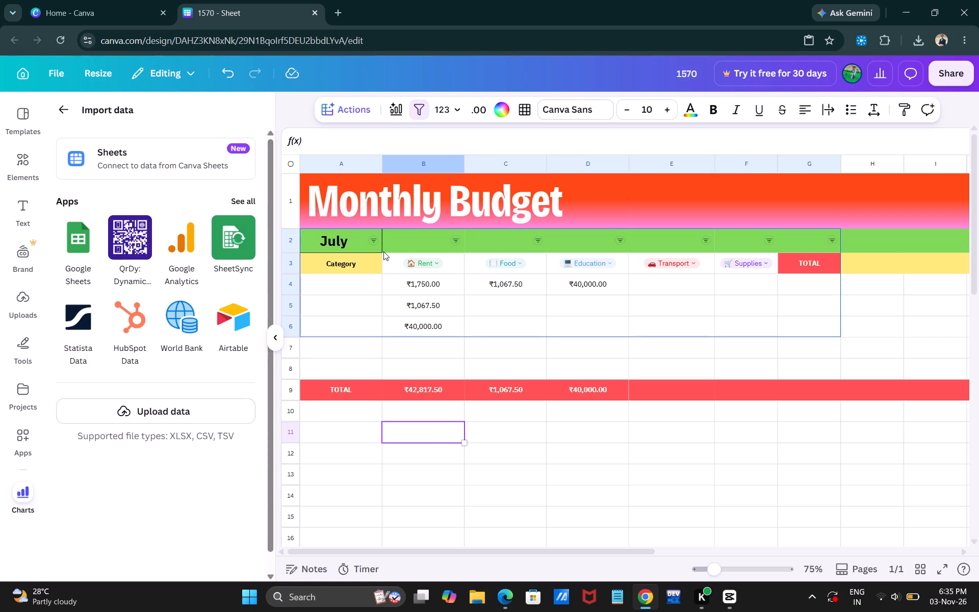
Check the filter options of the July column and cancel without filtering.
click(374, 240)
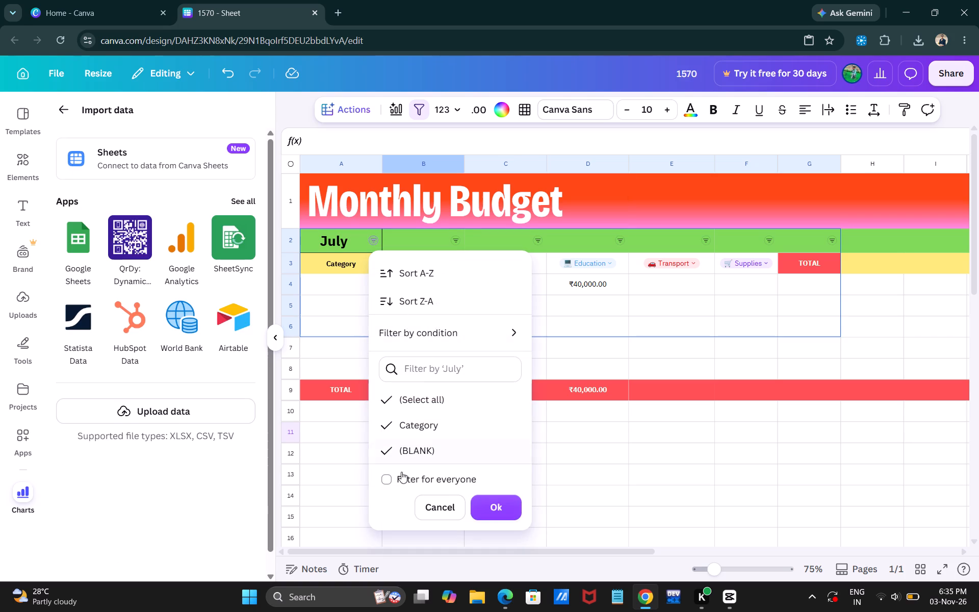
click(440, 373)
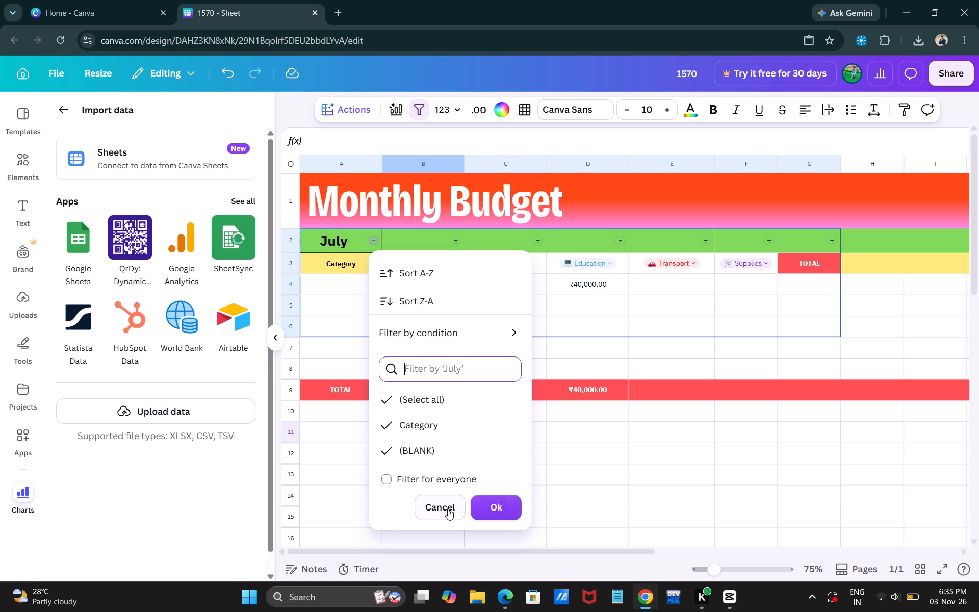
click(447, 509)
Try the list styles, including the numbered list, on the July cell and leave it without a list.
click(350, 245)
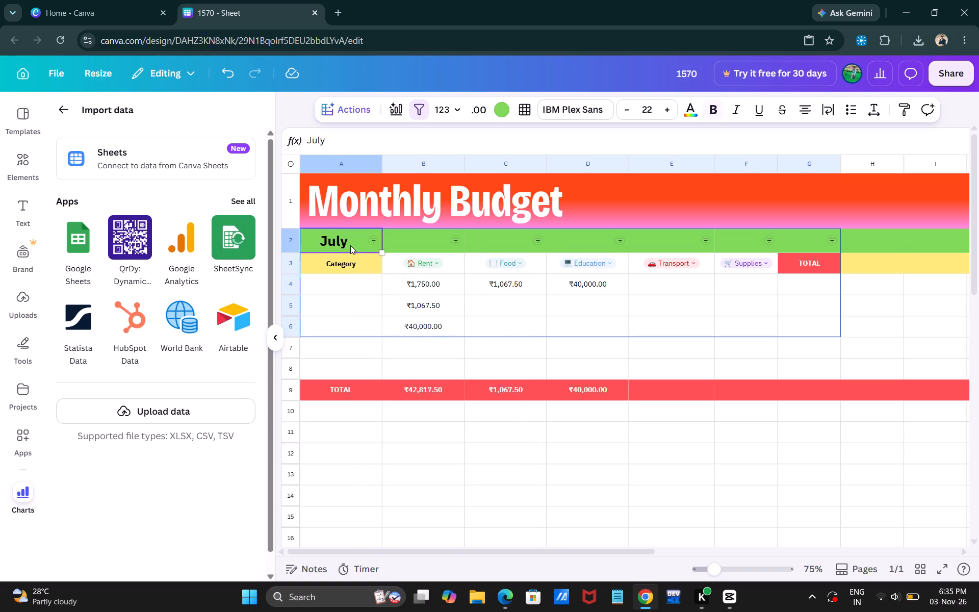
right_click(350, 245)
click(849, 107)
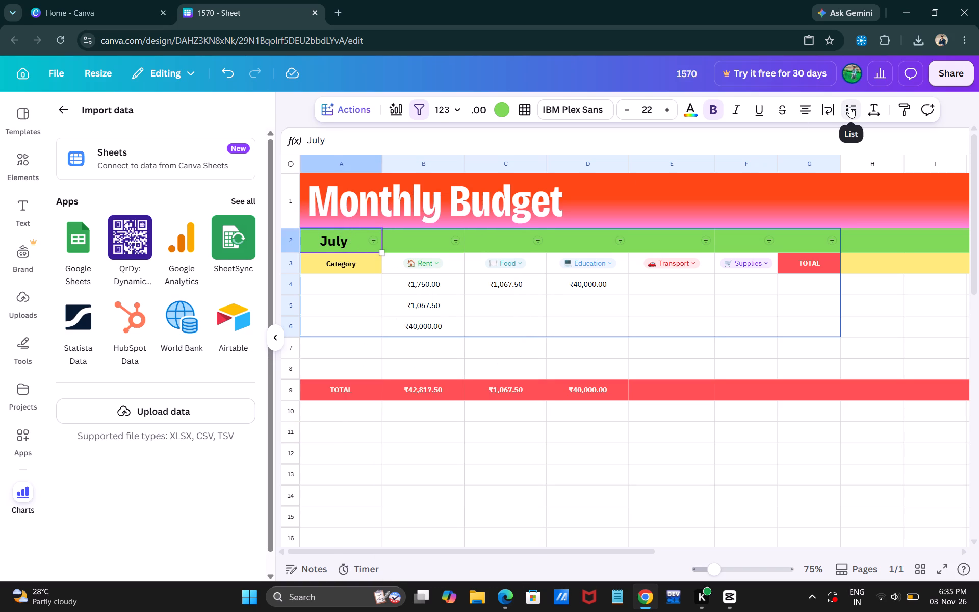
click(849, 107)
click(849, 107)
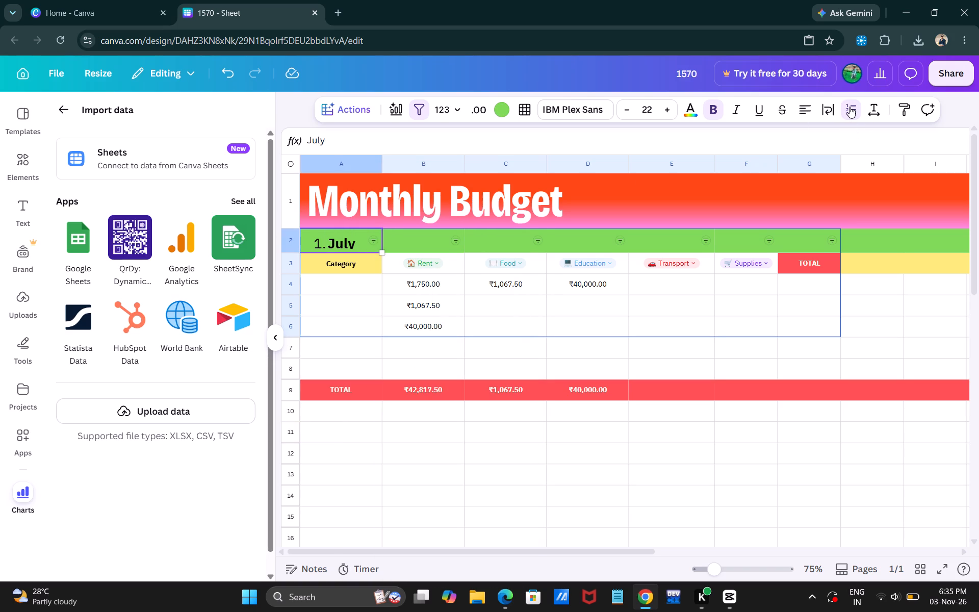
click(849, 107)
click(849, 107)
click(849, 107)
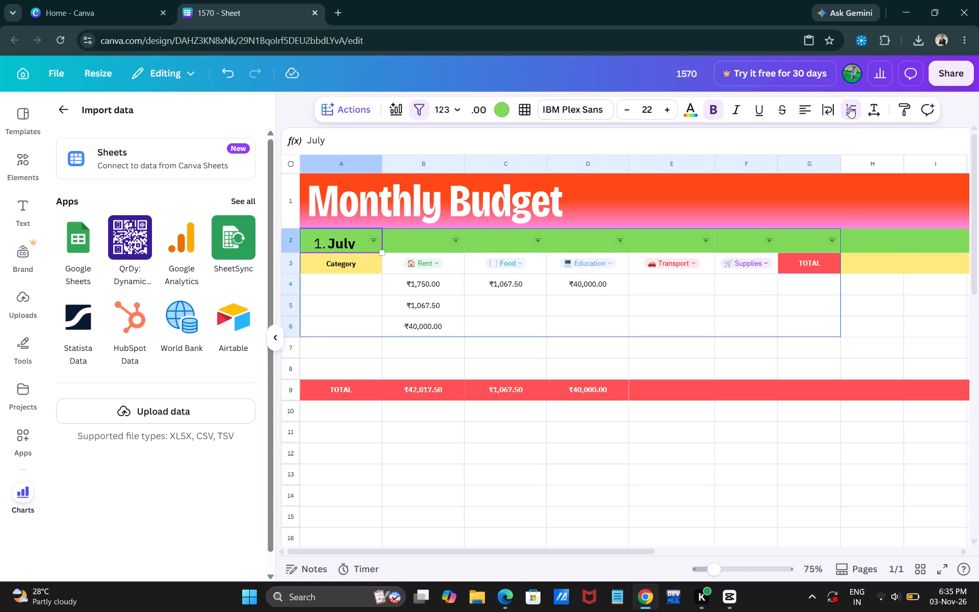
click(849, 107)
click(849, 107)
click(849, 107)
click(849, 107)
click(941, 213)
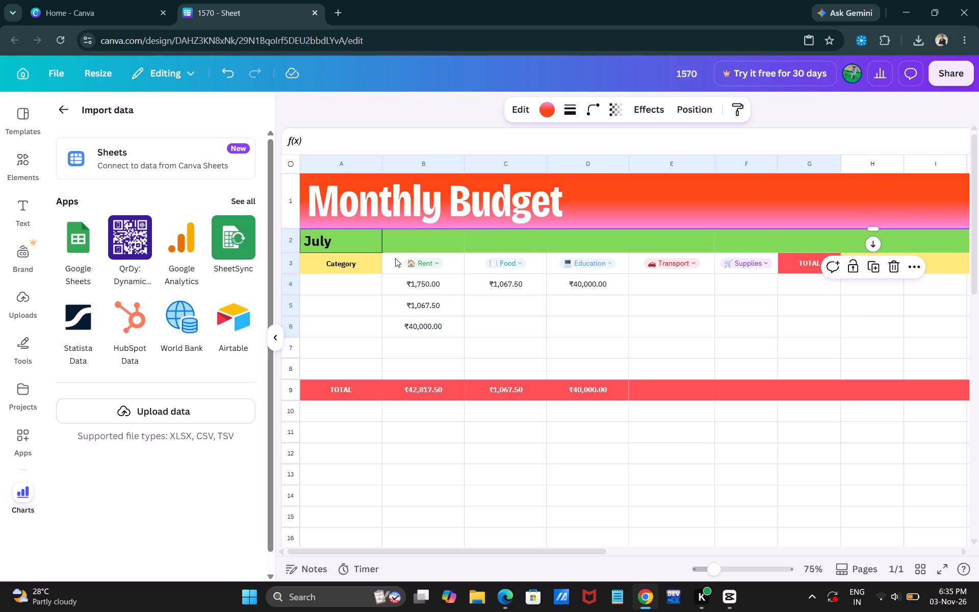
Clear the filter from the July header row.
click(366, 244)
right_click(366, 244)
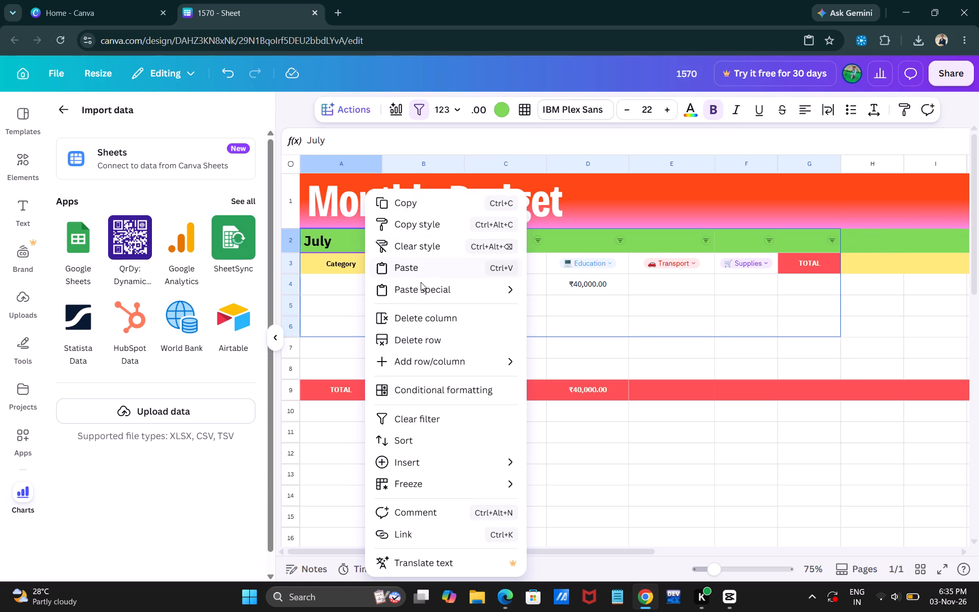
click(406, 423)
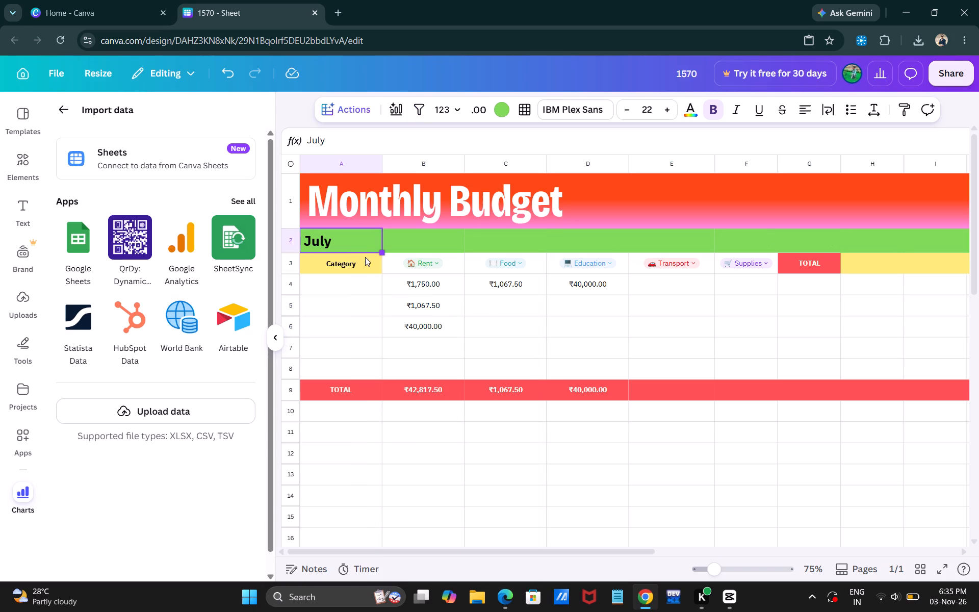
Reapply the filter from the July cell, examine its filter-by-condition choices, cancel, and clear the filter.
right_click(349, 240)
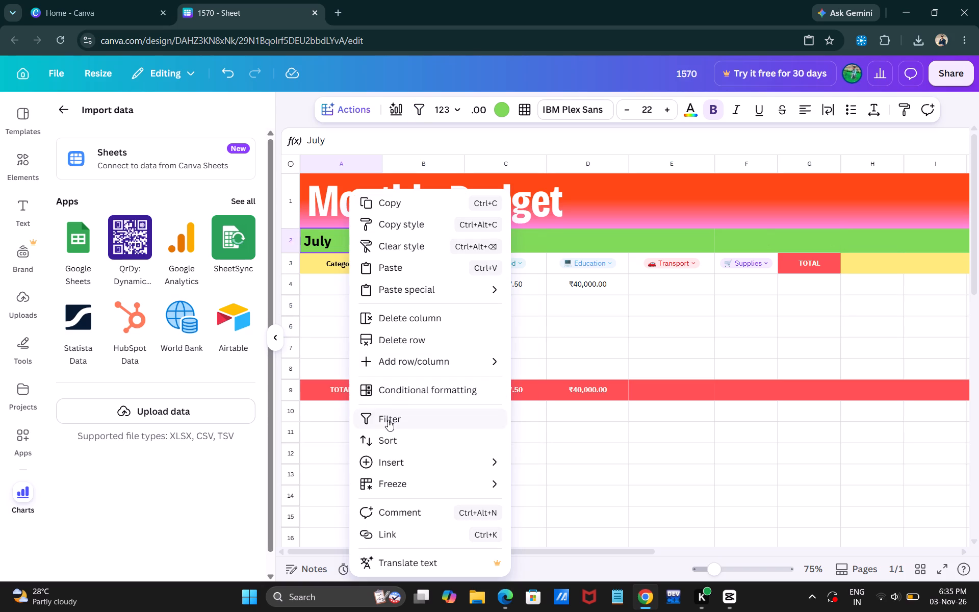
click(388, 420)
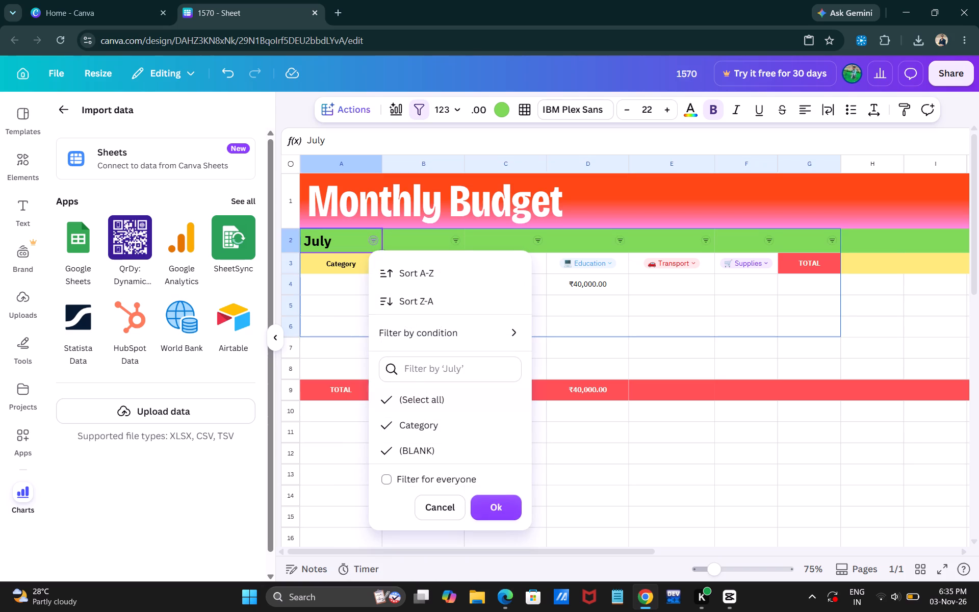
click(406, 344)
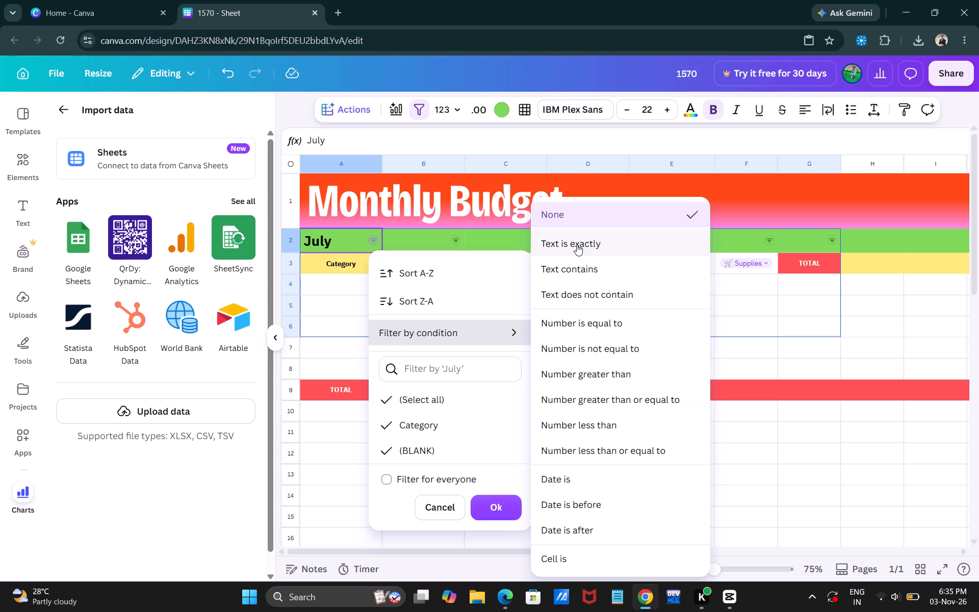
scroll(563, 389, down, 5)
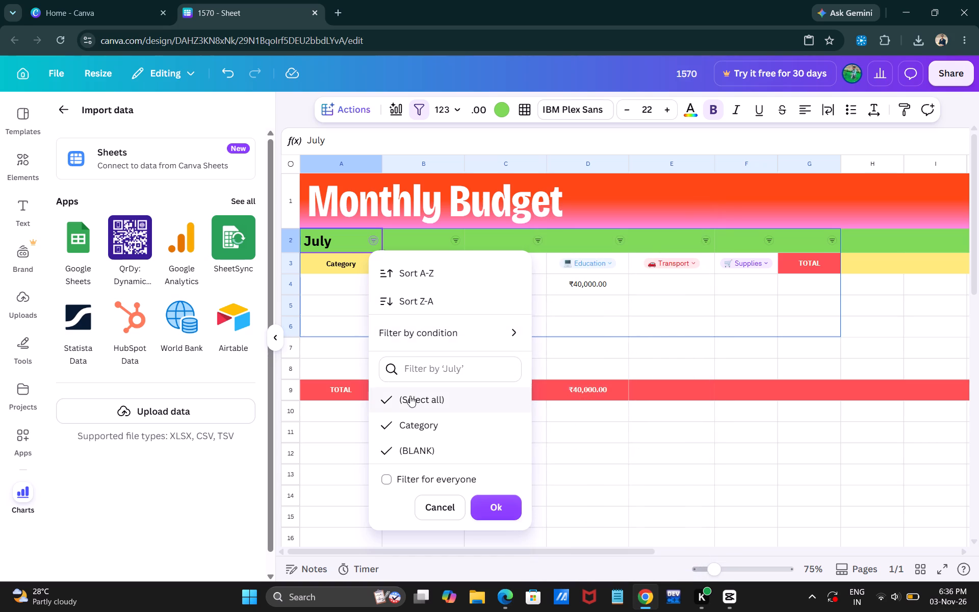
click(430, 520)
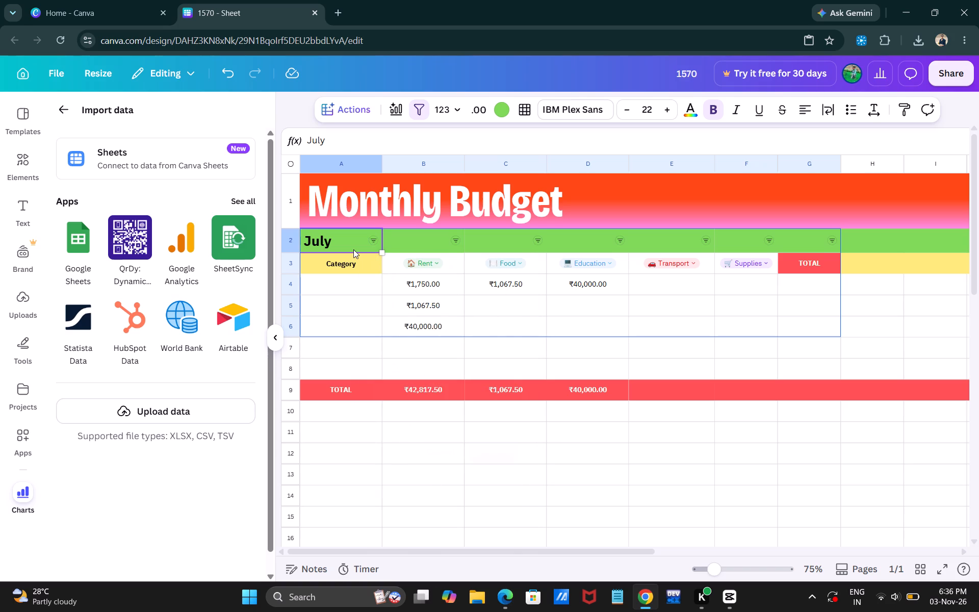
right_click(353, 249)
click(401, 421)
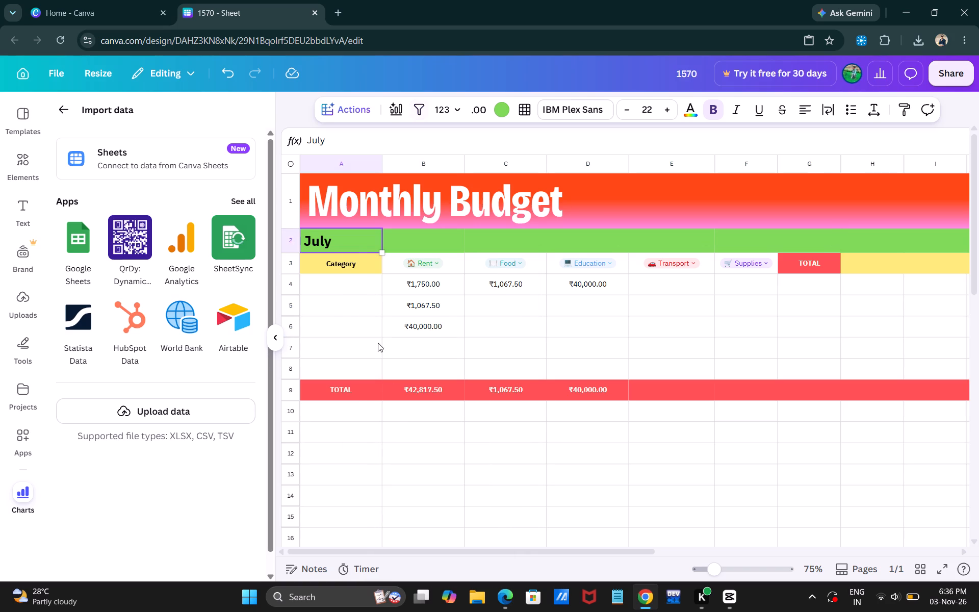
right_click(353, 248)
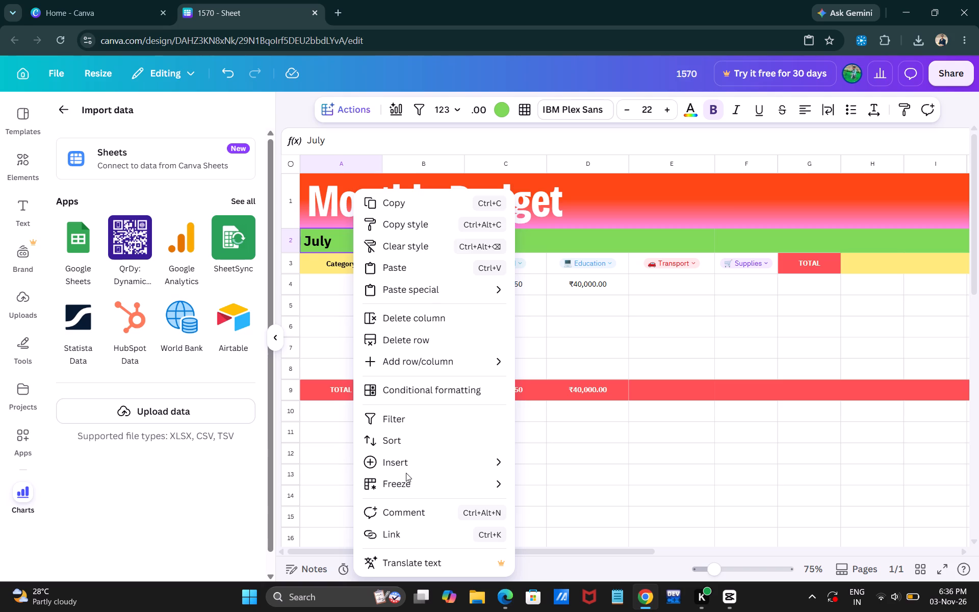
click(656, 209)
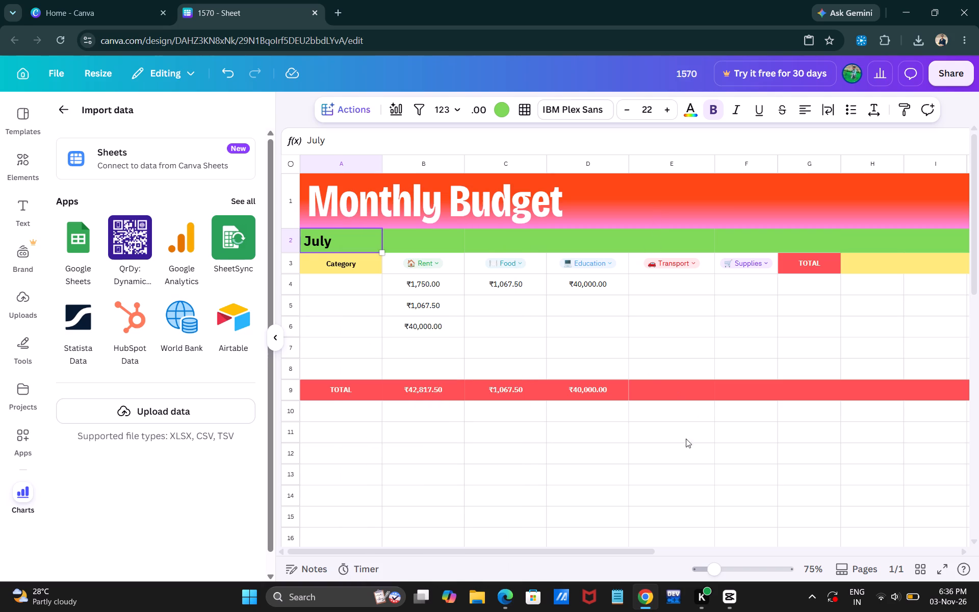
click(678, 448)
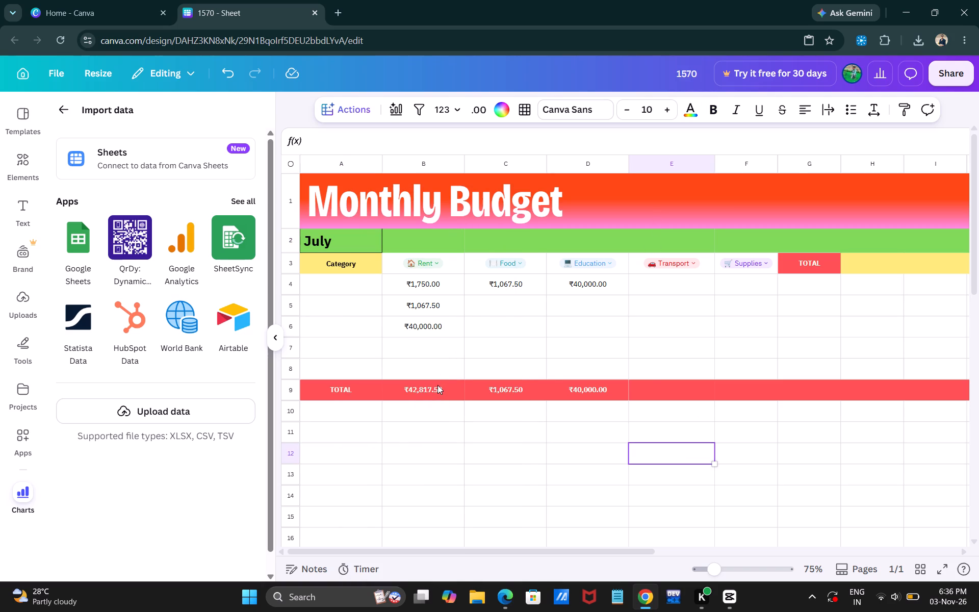
Delete the Rent amount in cell B5.
click(414, 309)
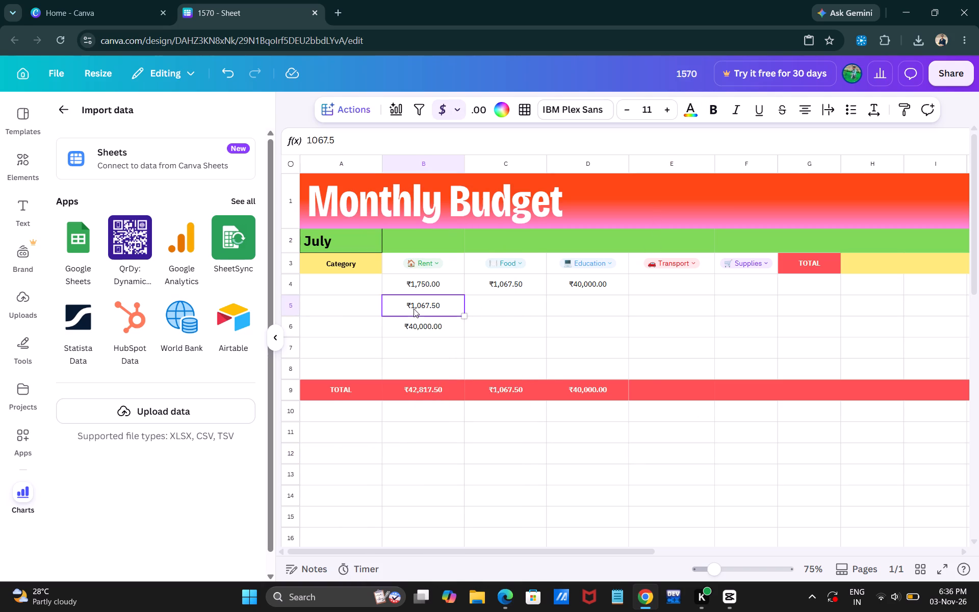
key(BackSpace)
Move the 40,000 Rent amount from cell B6 up to cell B5.
click(409, 328)
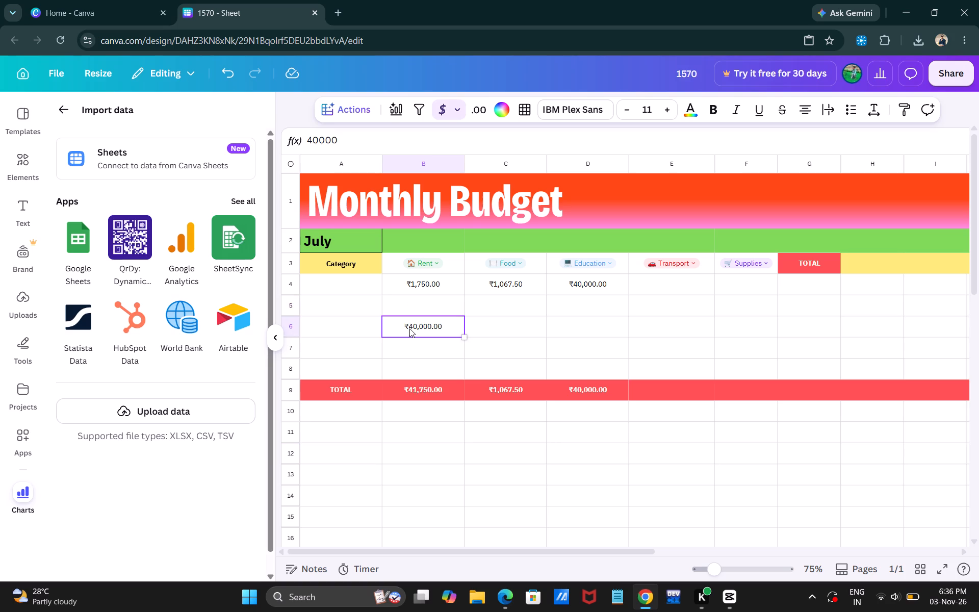
key(ctrl+c)
key(ctrl+x)
key(Up)
key(ctrl+v)
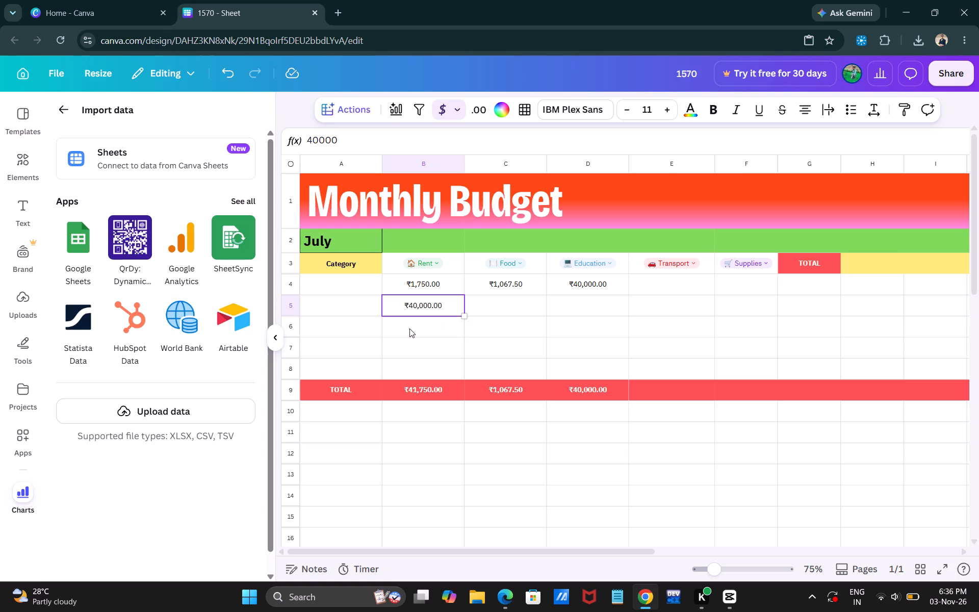
Delete the 40,000 Rent amount from cell B5.
click(504, 335)
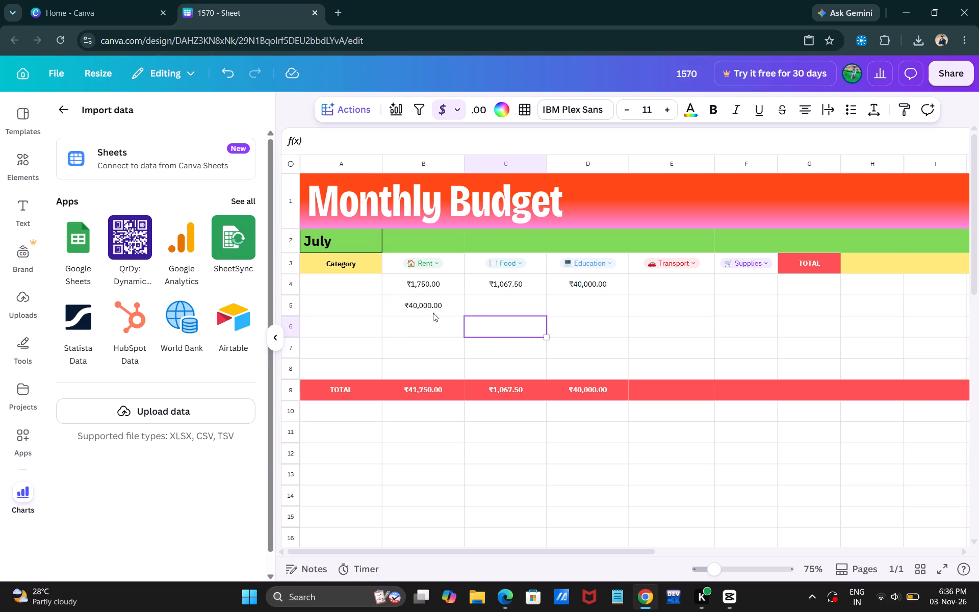
click(426, 308)
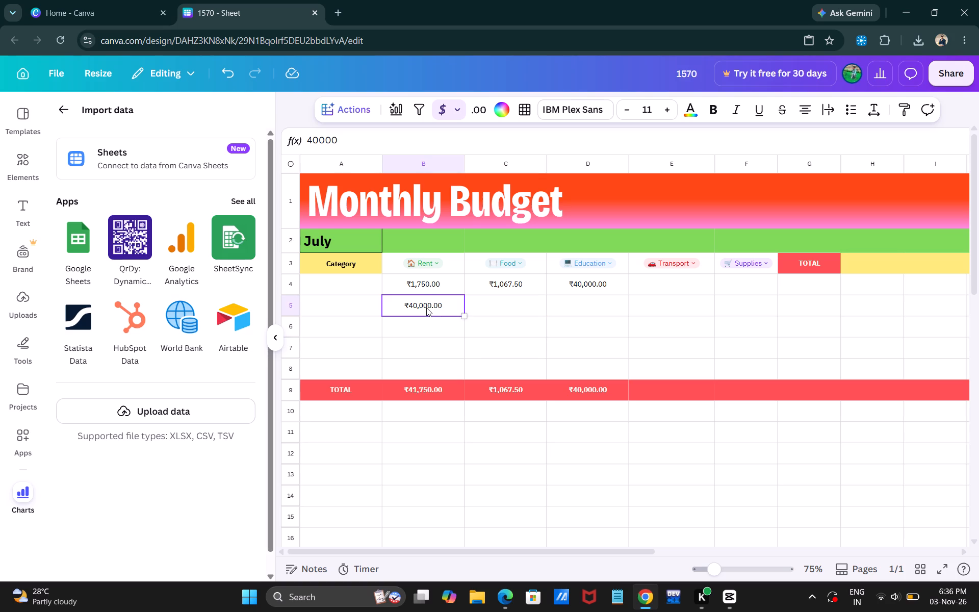
key(BackSpace)
click(524, 334)
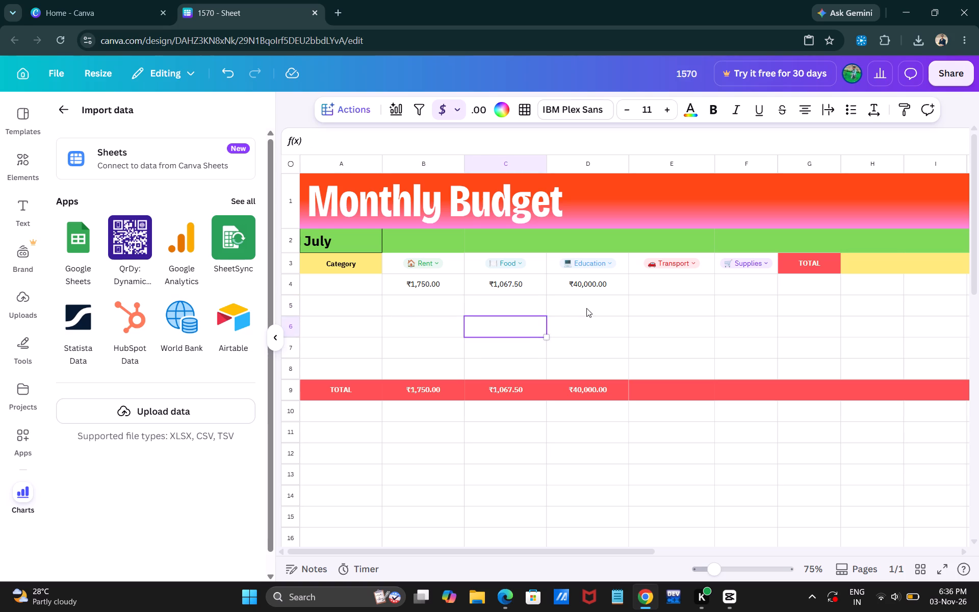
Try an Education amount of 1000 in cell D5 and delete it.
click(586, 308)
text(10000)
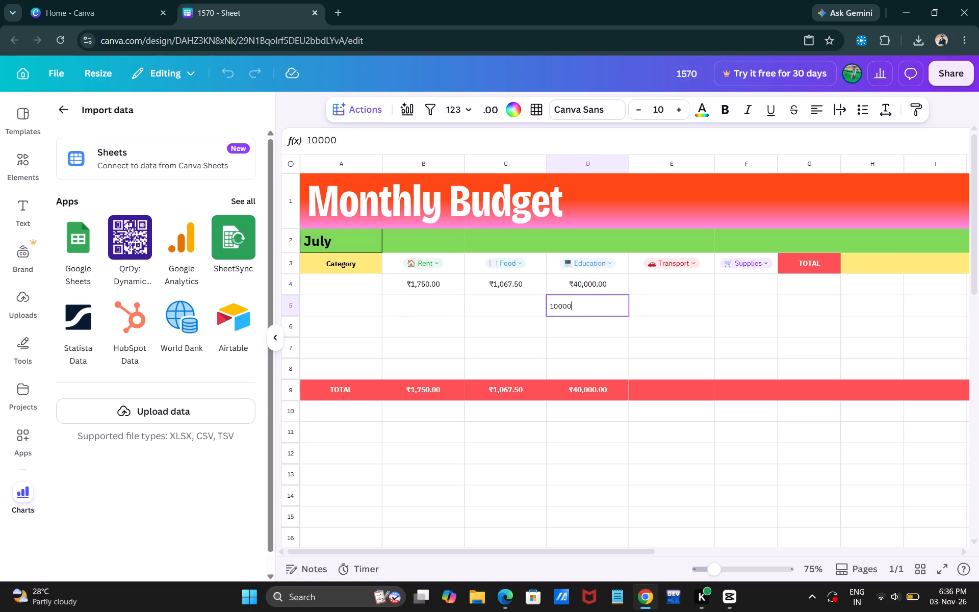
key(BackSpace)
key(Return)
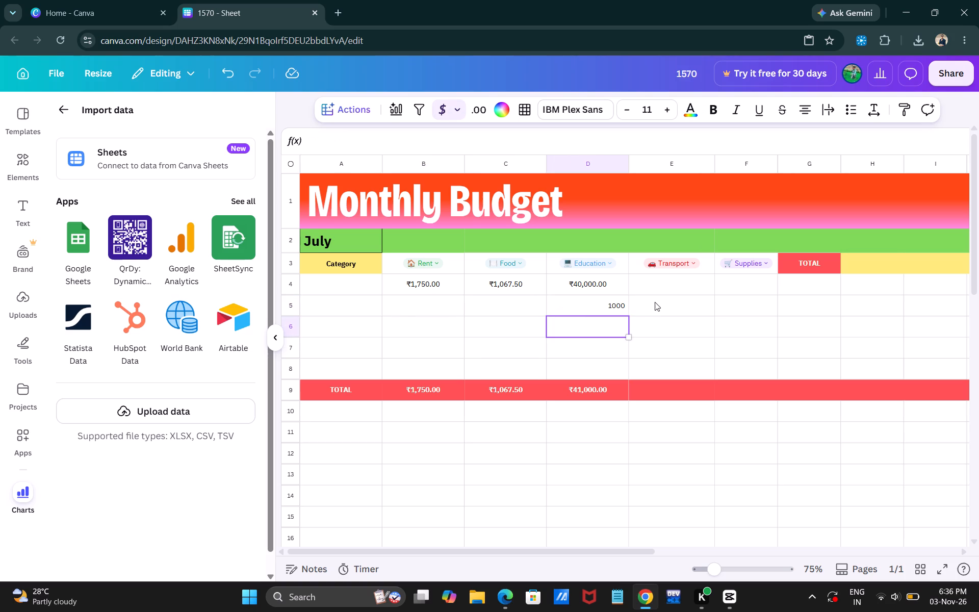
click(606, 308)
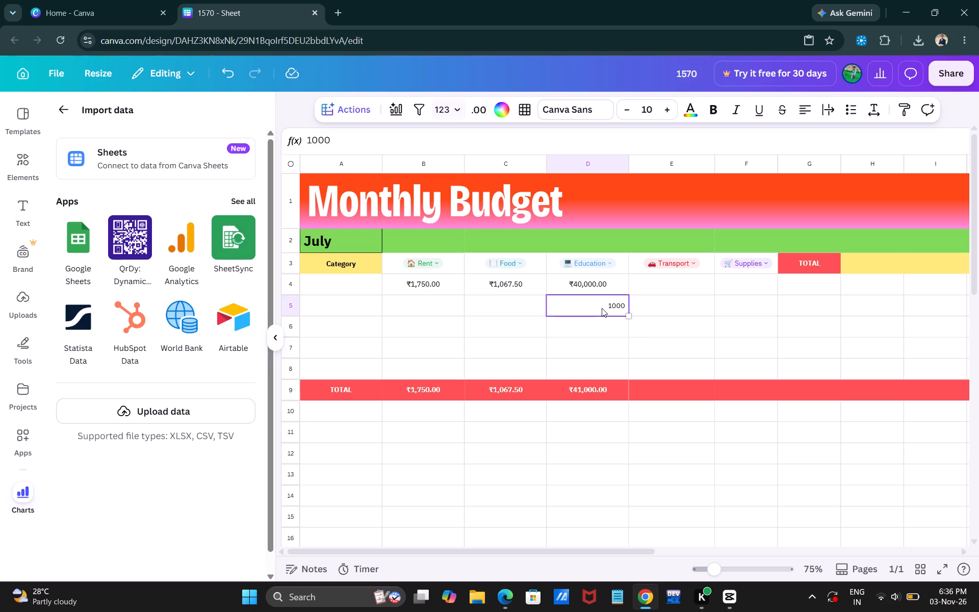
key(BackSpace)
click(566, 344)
Enter an Education amount of 1000 in cell D5 and format it as rupee currency.
click(577, 284)
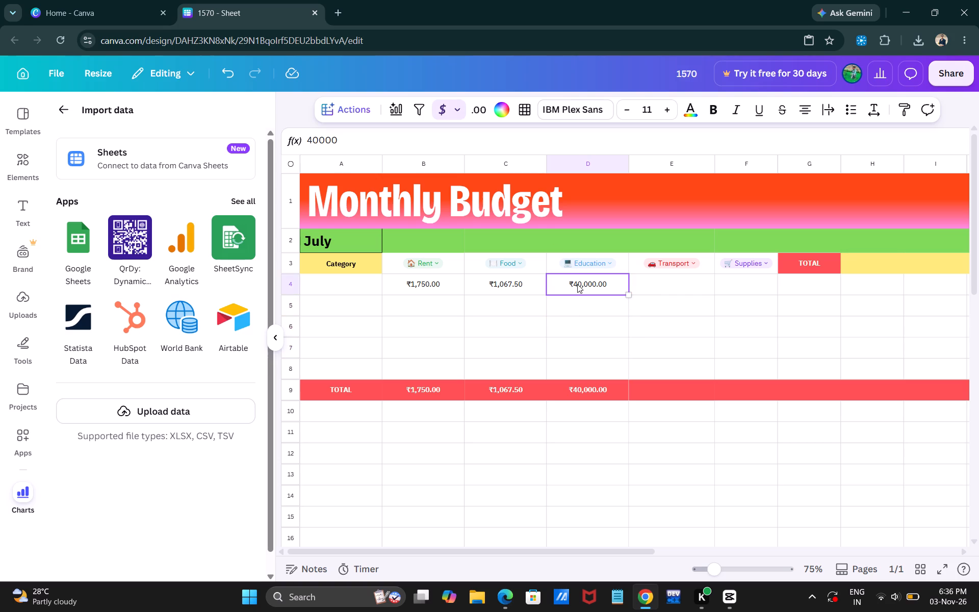
key(Down)
text(1000)
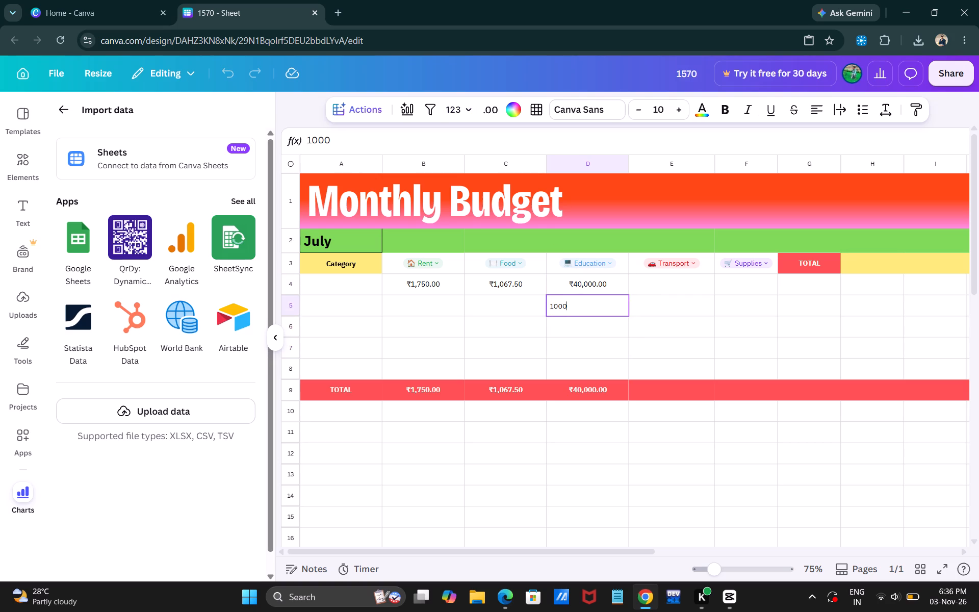
key(Return)
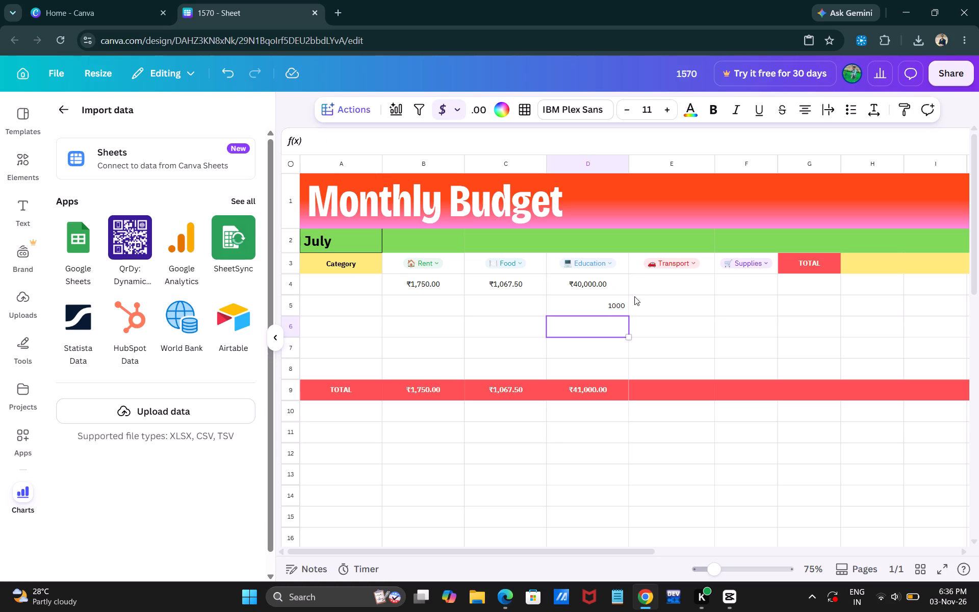
click(606, 303)
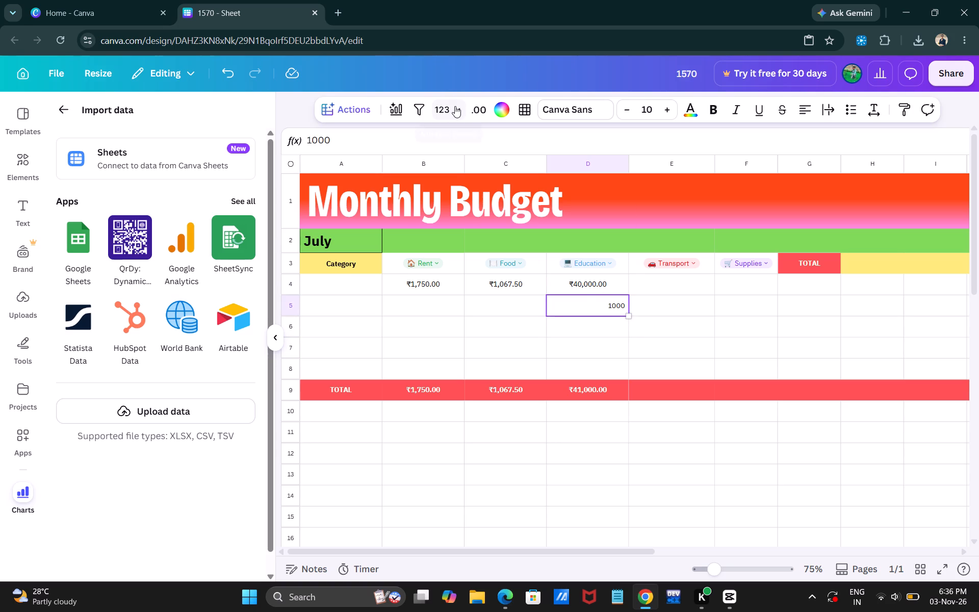
click(455, 106)
click(462, 248)
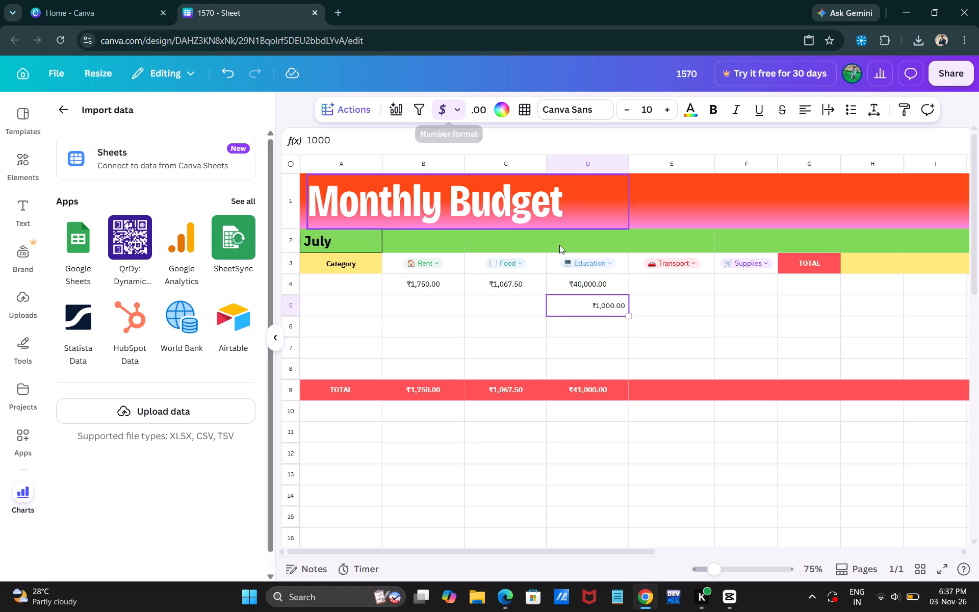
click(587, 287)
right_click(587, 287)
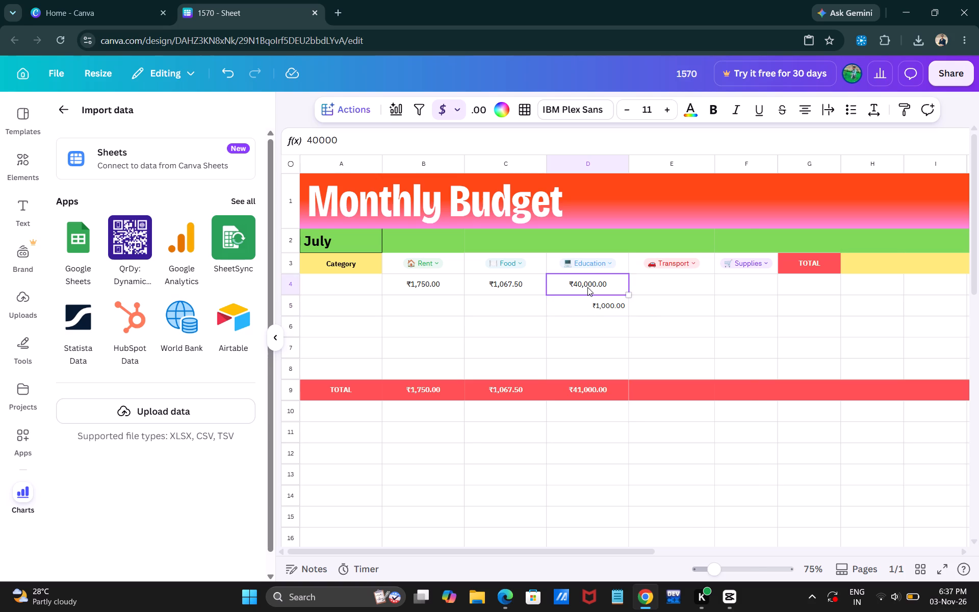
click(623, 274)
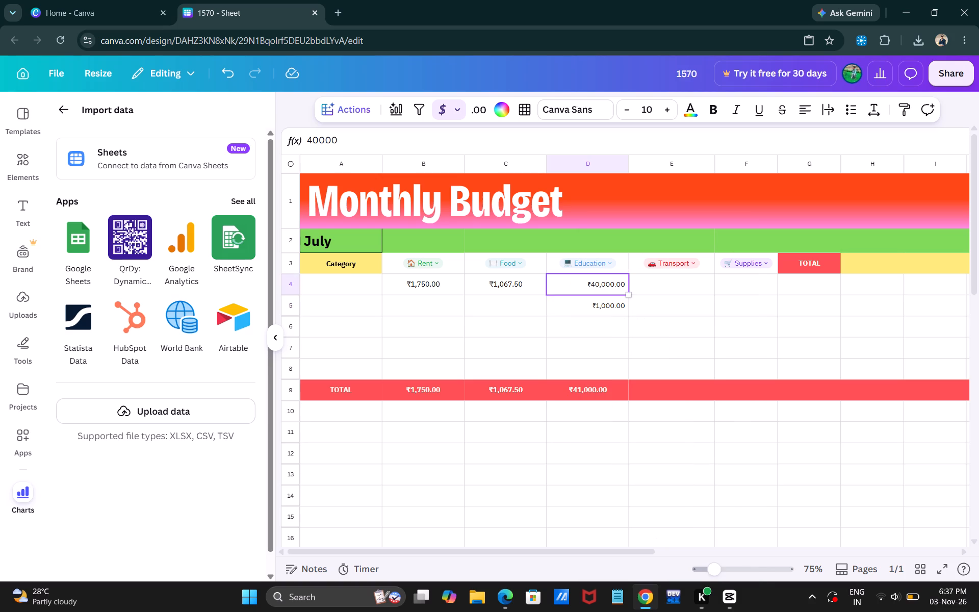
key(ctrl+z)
Copy the style of the ₹40,000.00 Education amount in cell D4 onto the amount in cell D5.
right_click(598, 281)
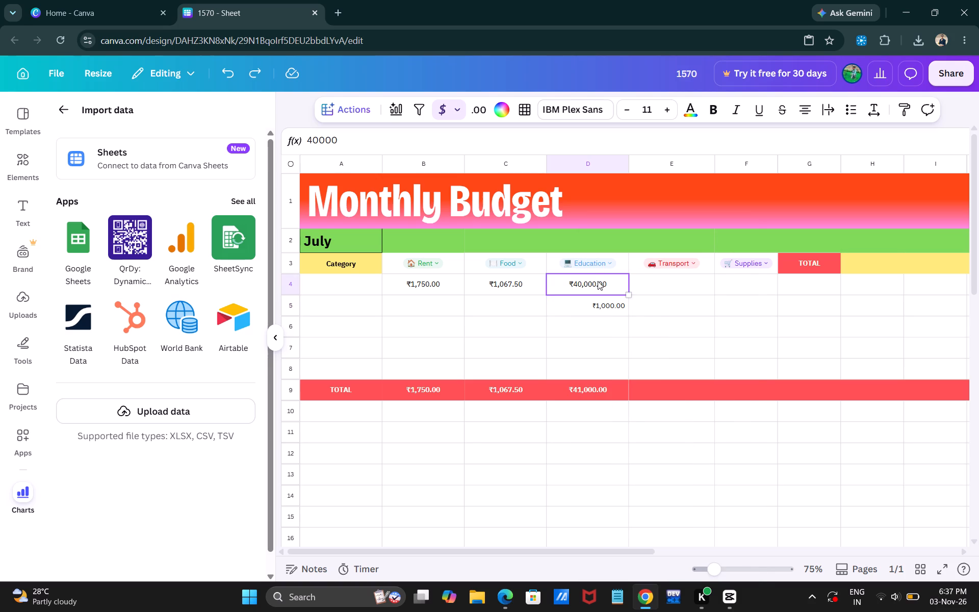
click(635, 253)
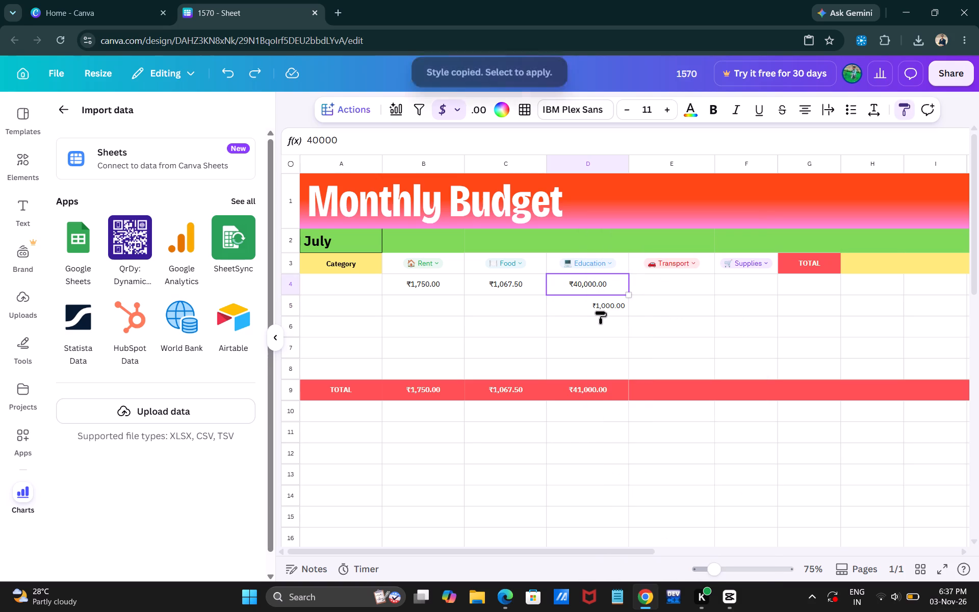
click(600, 311)
click(603, 359)
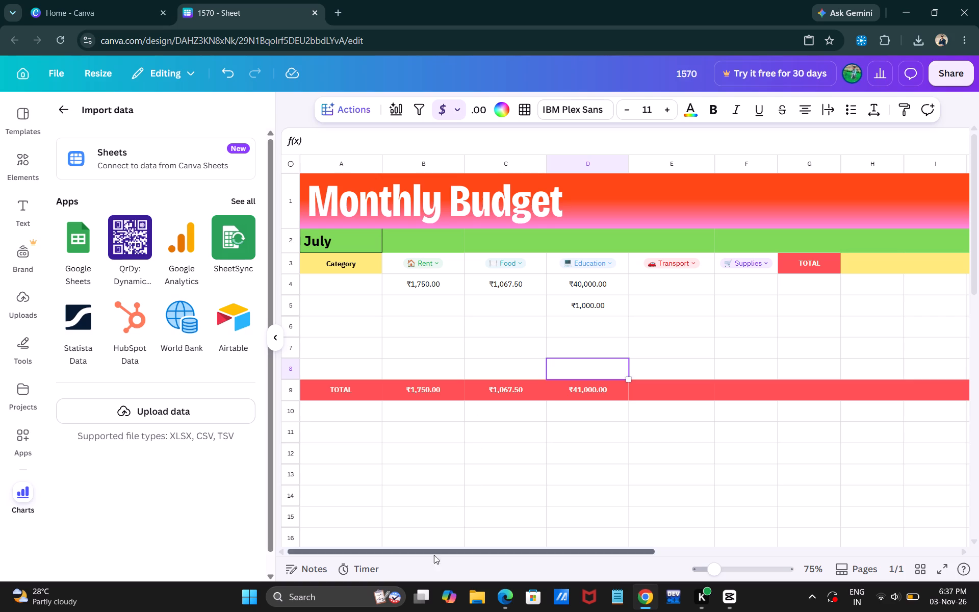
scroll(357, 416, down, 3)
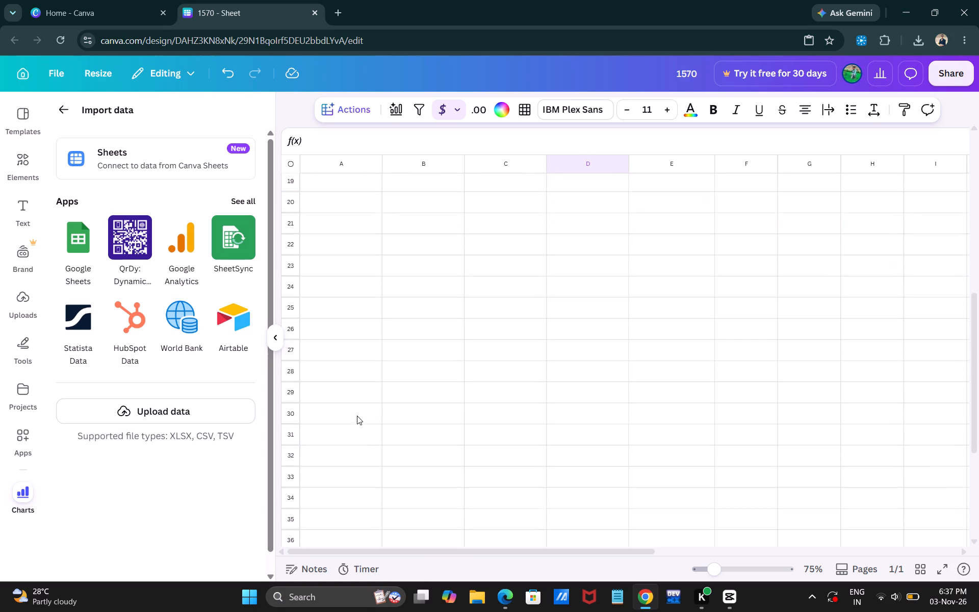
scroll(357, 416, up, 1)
Switch to File Explorer, look through the recent files list, and close the window.
click(483, 600)
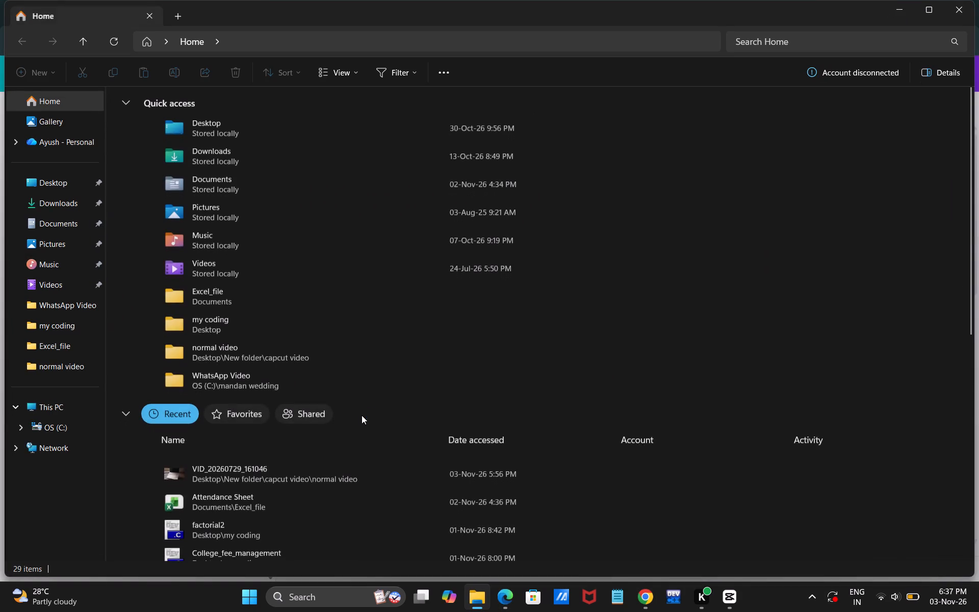
scroll(246, 420, down, 2)
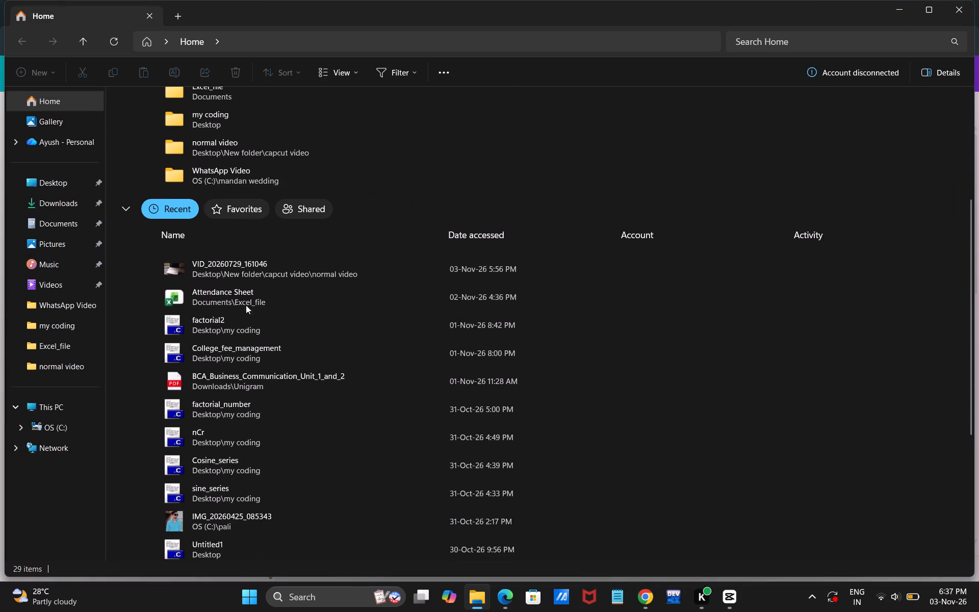
scroll(217, 383, down, 2)
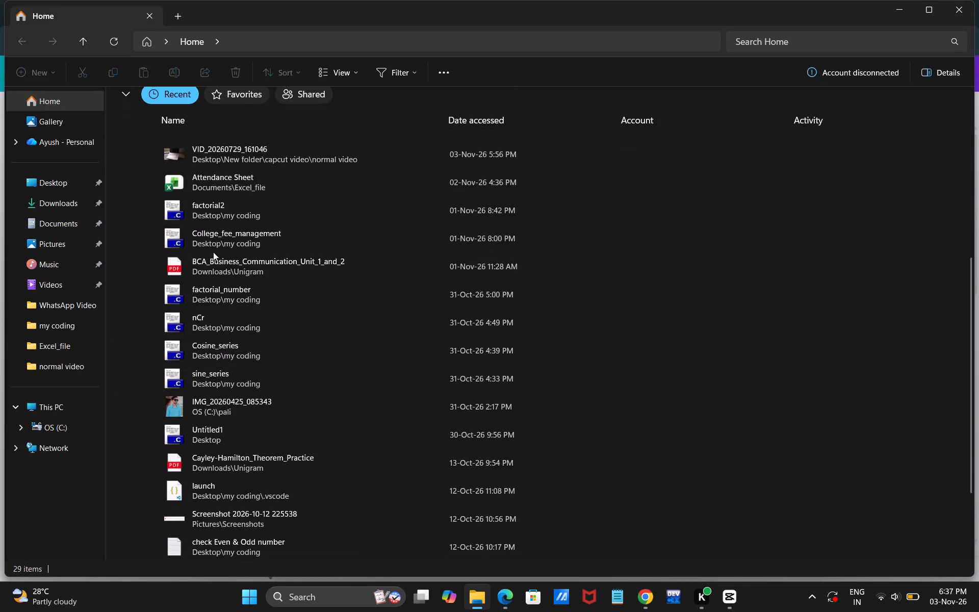
scroll(216, 422, down, 1)
click(978, 0)
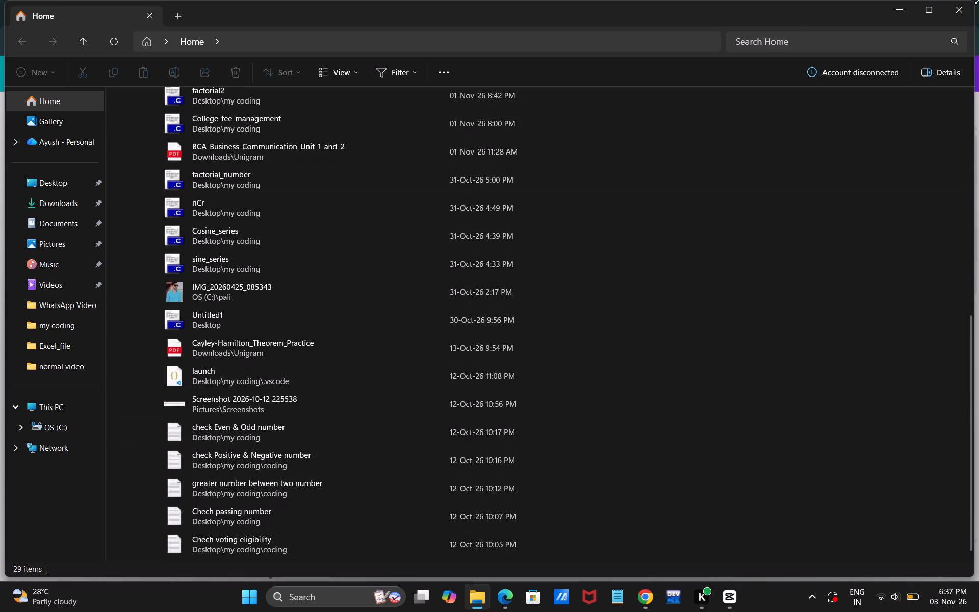
click(962, 9)
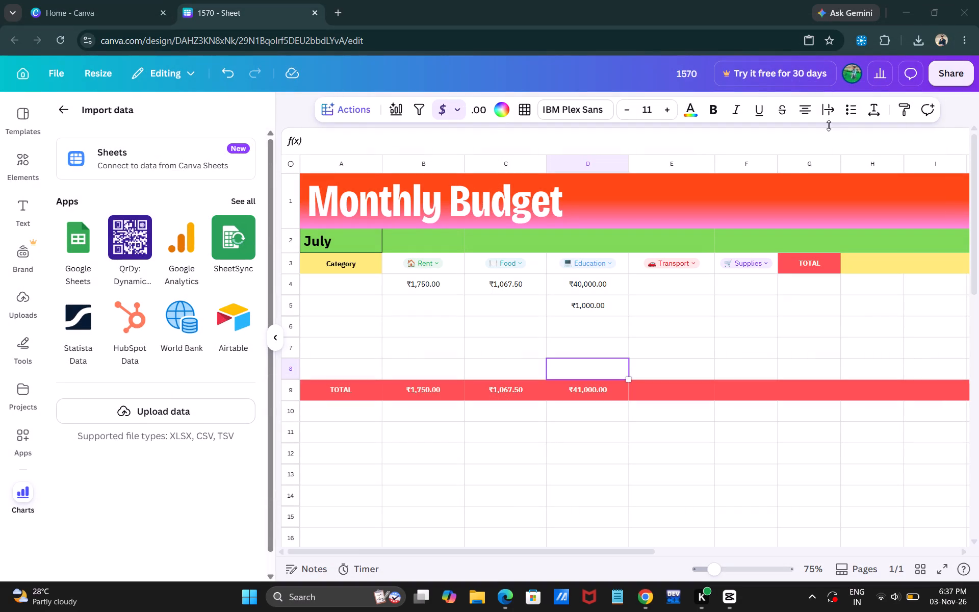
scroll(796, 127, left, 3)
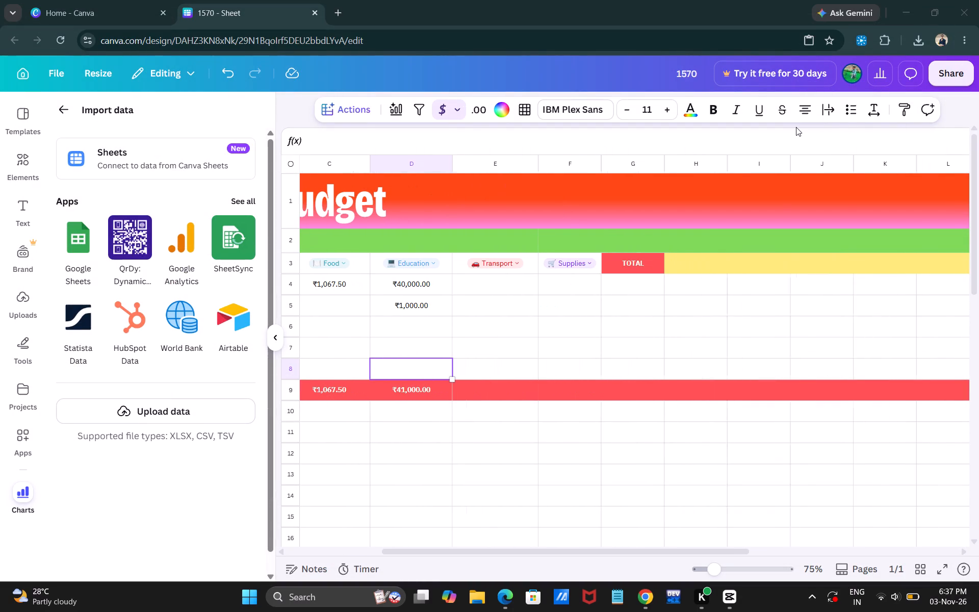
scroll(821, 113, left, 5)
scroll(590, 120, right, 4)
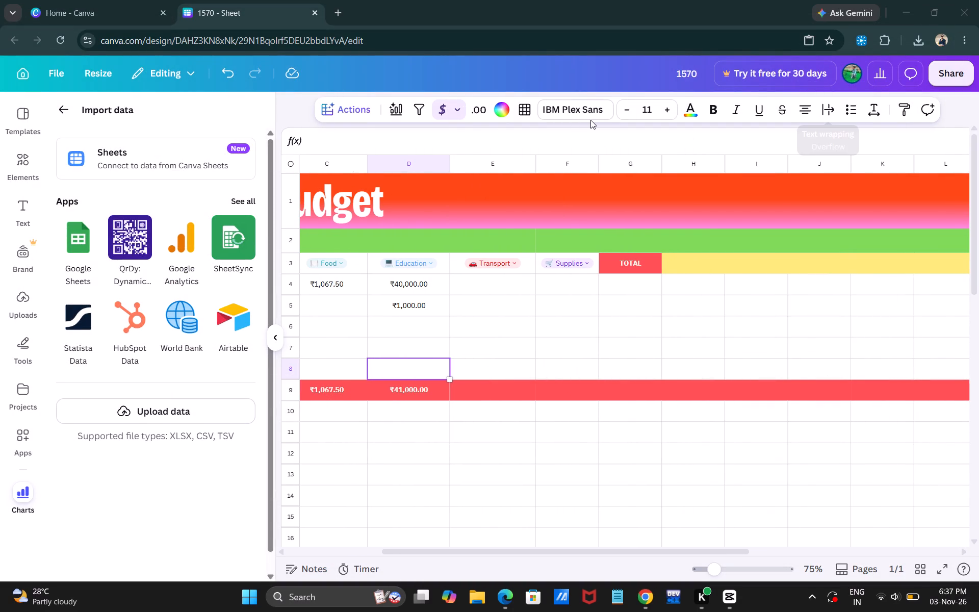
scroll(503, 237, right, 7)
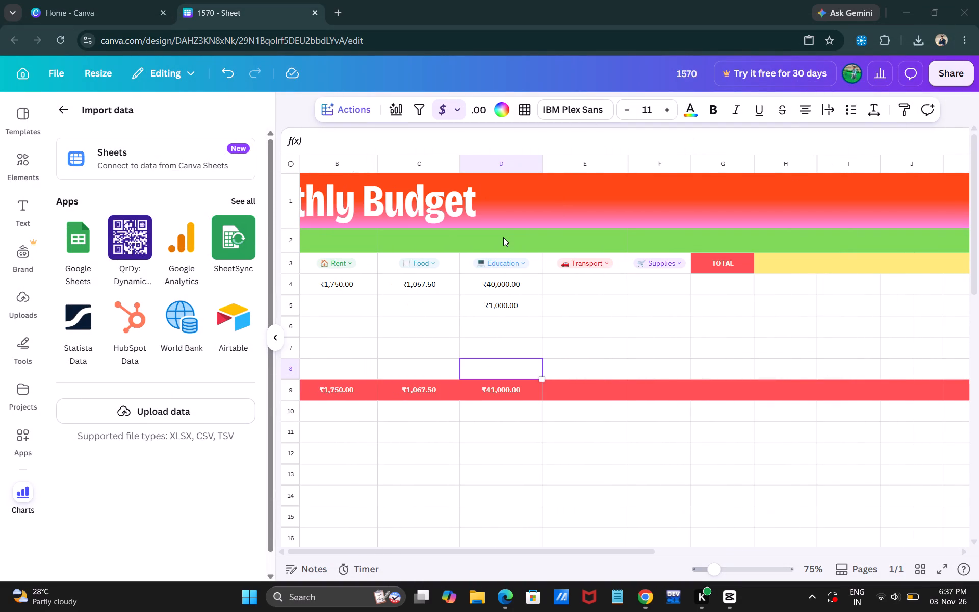